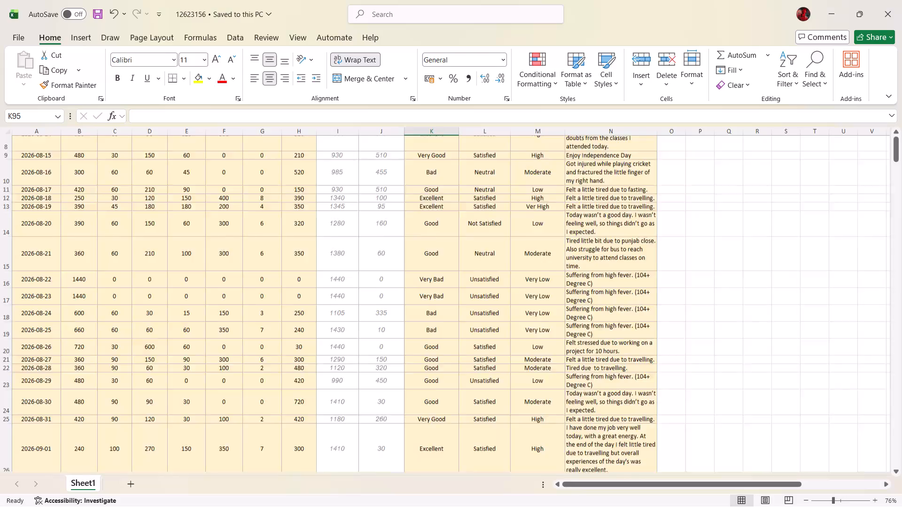
# Examine the daily log entries from mid-August down to the last filled row, 2026-11-03.
pyautogui.scroll(-1, 254, 292)
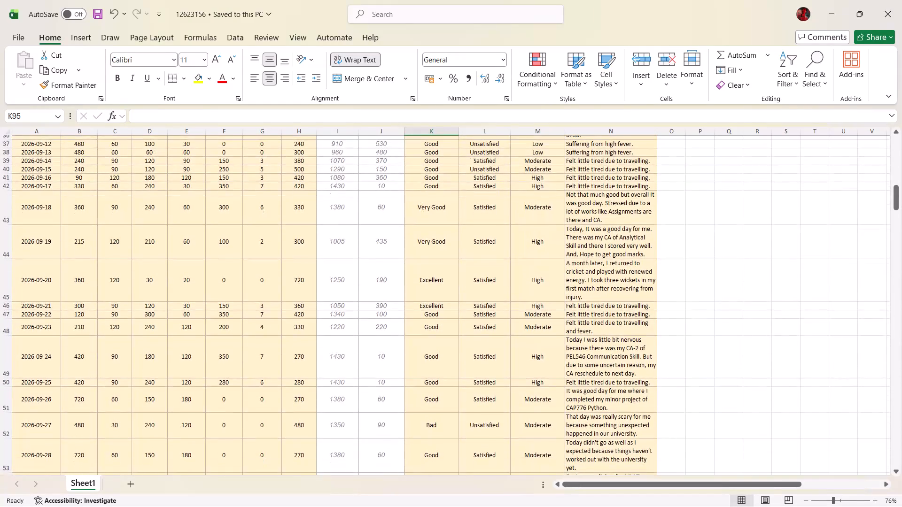
pyautogui.scroll(-3, 254, 292)
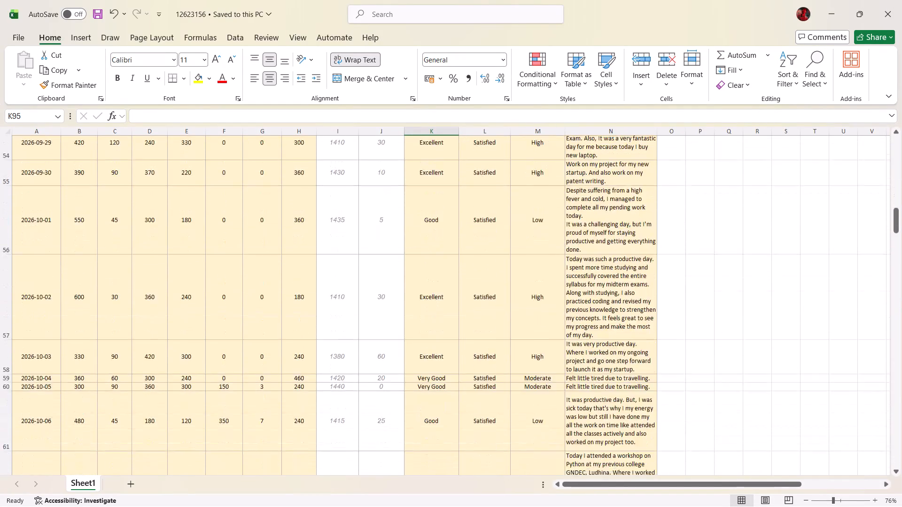
pyautogui.scroll(-2, 254, 287)
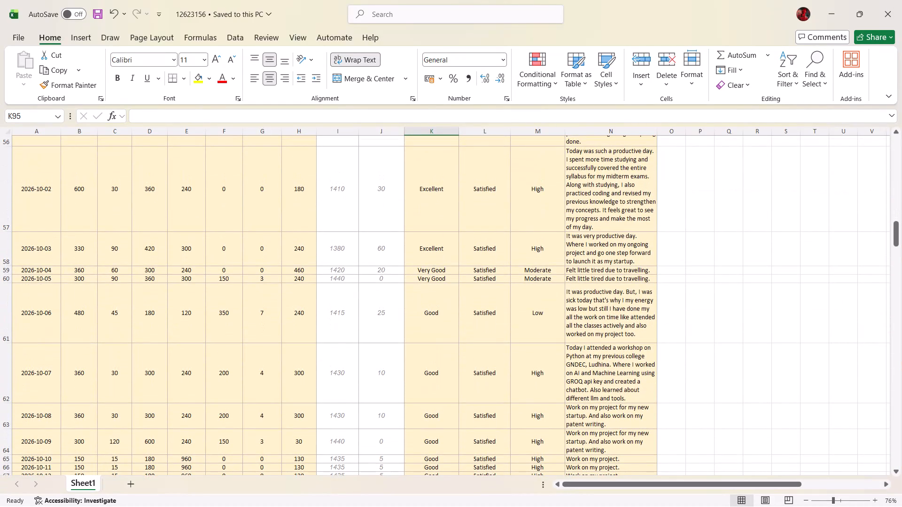
pyautogui.click(30, 272)
pyautogui.scroll(-1, 124, 278)
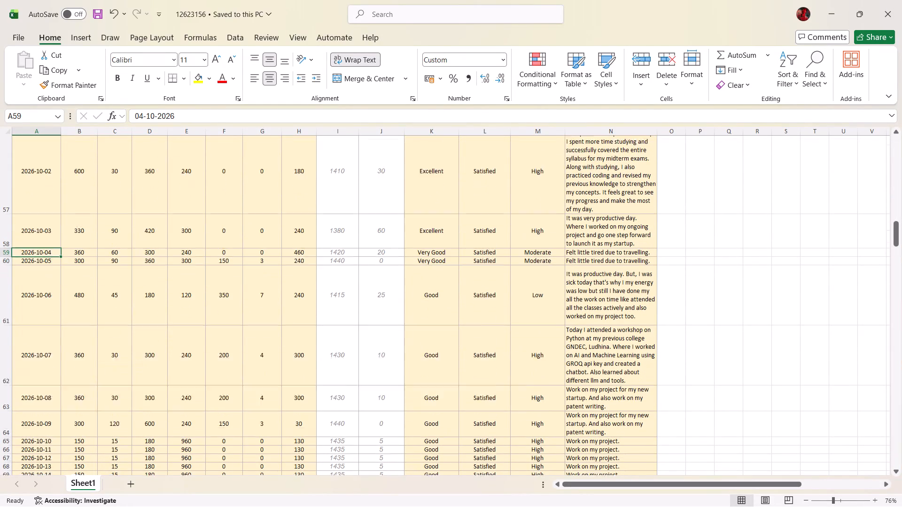
pyautogui.scroll(-3, 124, 278)
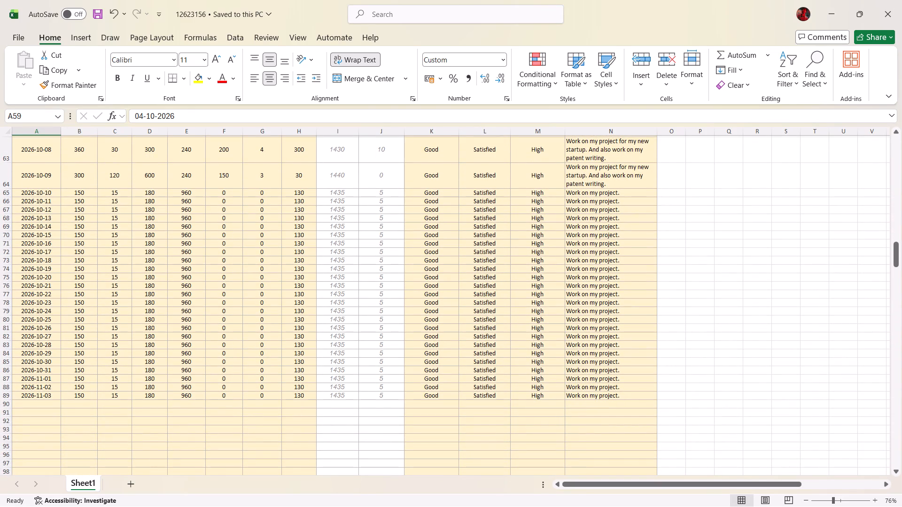
# Set the Energy Level of the 2026-11-03 entry in row 89 to Low.
pyautogui.click(534, 394)
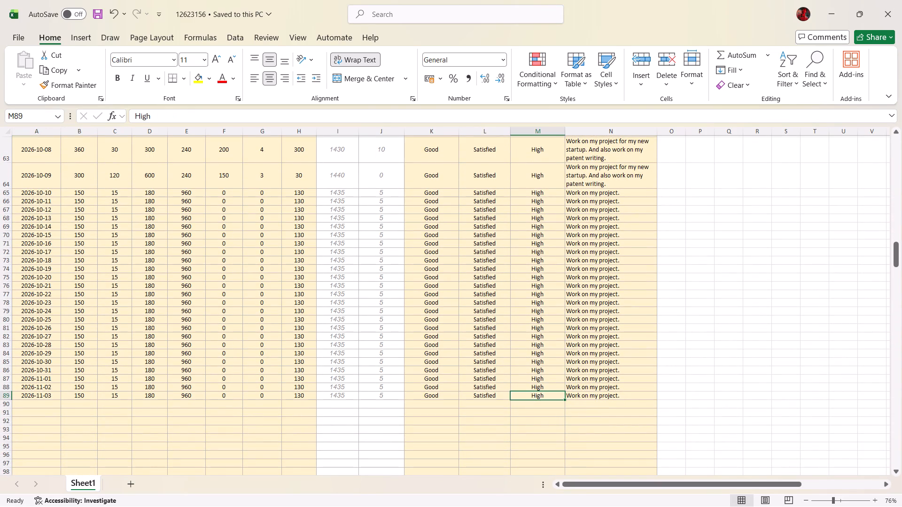
pyautogui.scroll(4, 538, 381)
pyautogui.scroll(-1, 538, 381)
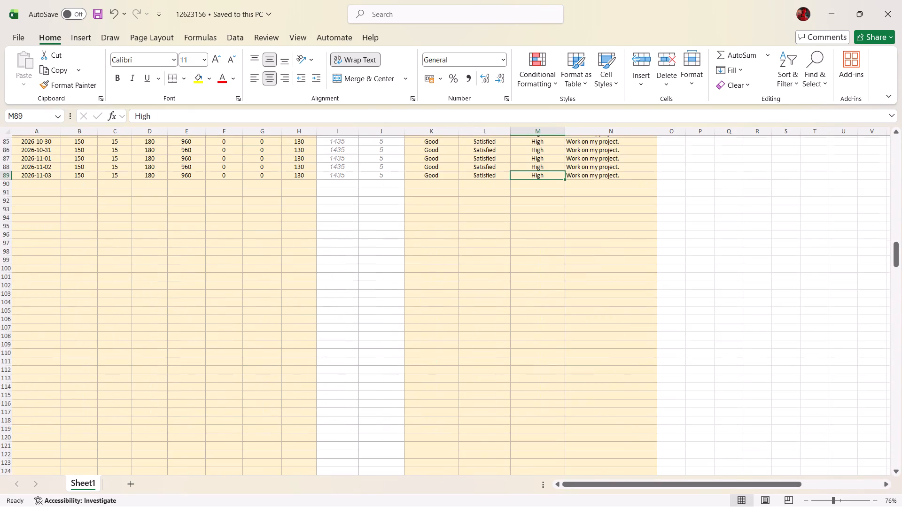
pyautogui.scroll(6, 538, 381)
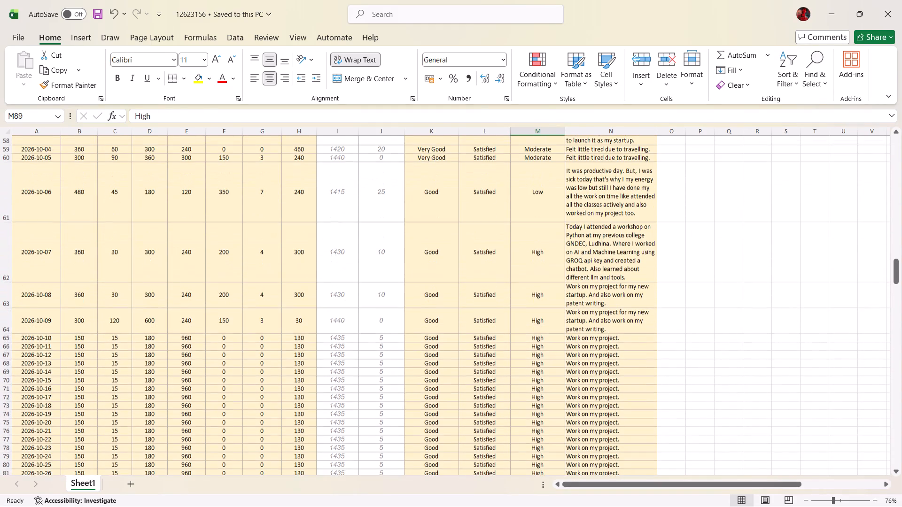
pyautogui.scroll(1, 538, 381)
pyautogui.scroll(-3, 537, 270)
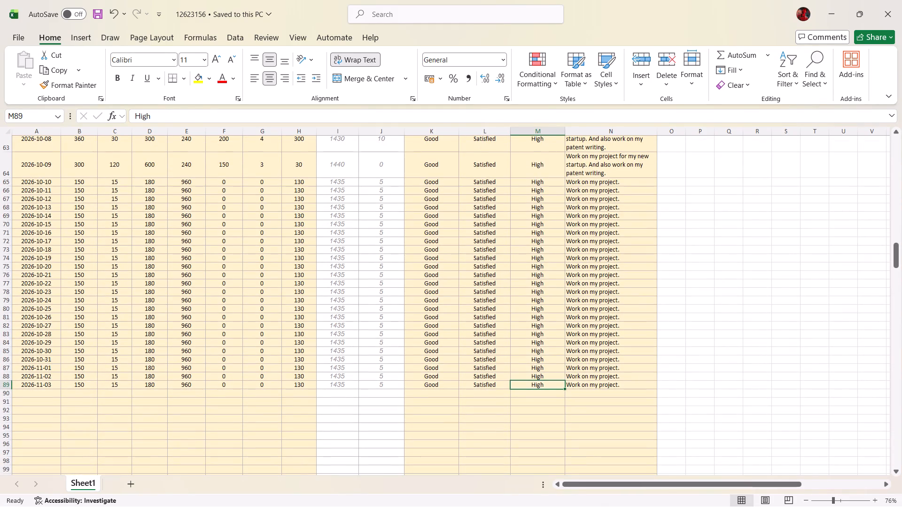
pyautogui.scroll(2, 503, 270)
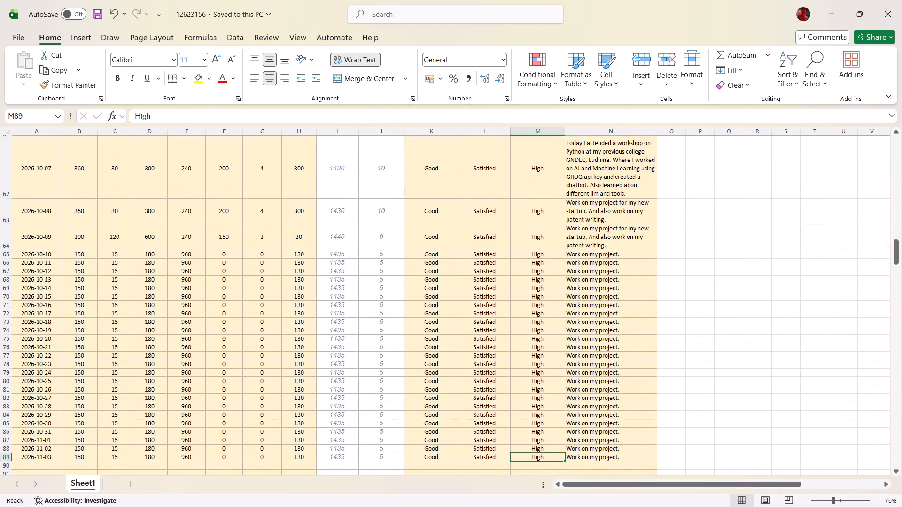
pyautogui.scroll(-2, 503, 270)
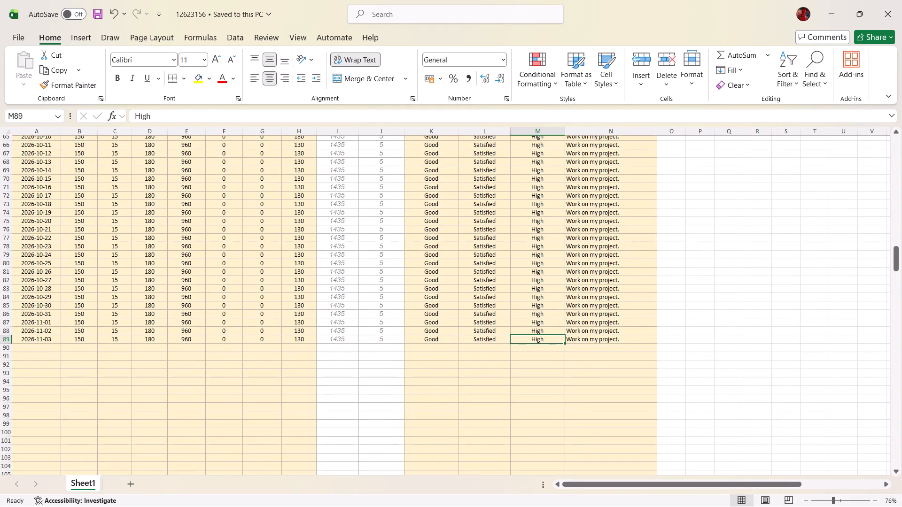
pyautogui.press('l')
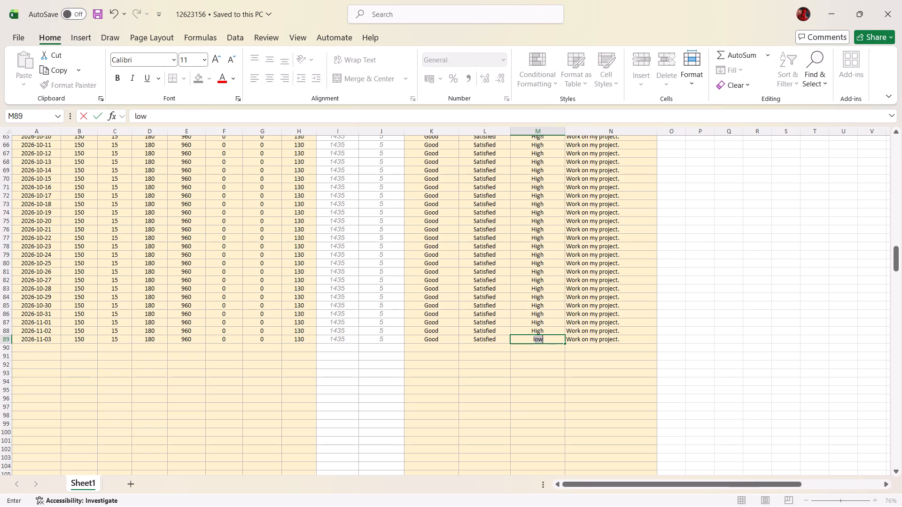
pyautogui.press('Right')
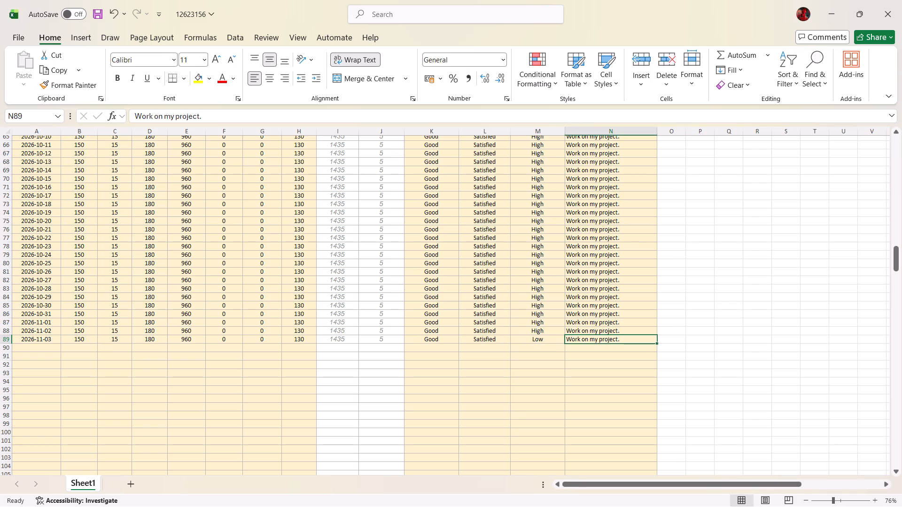
# Set the Sleep value of the 2026-11-03 entry in row 89 to 720 minutes and save the workbook.
pyautogui.click(478, 341)
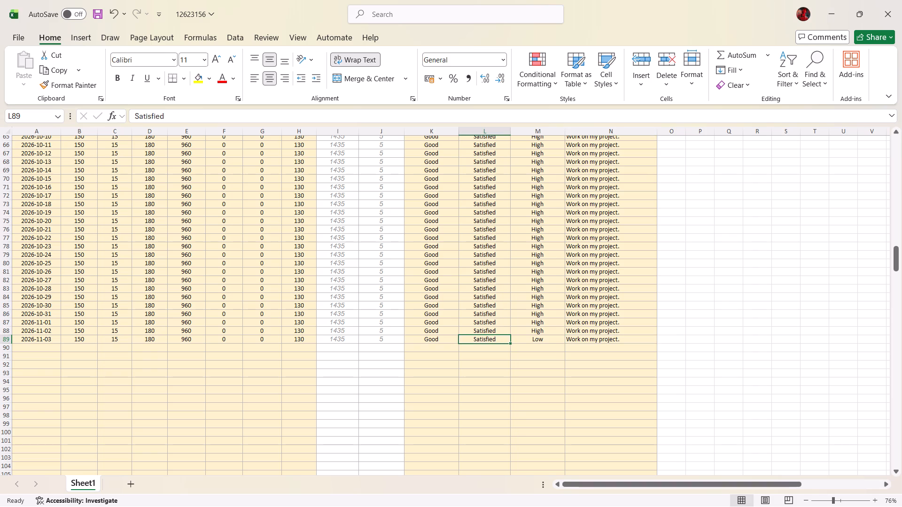
pyautogui.click(71, 338)
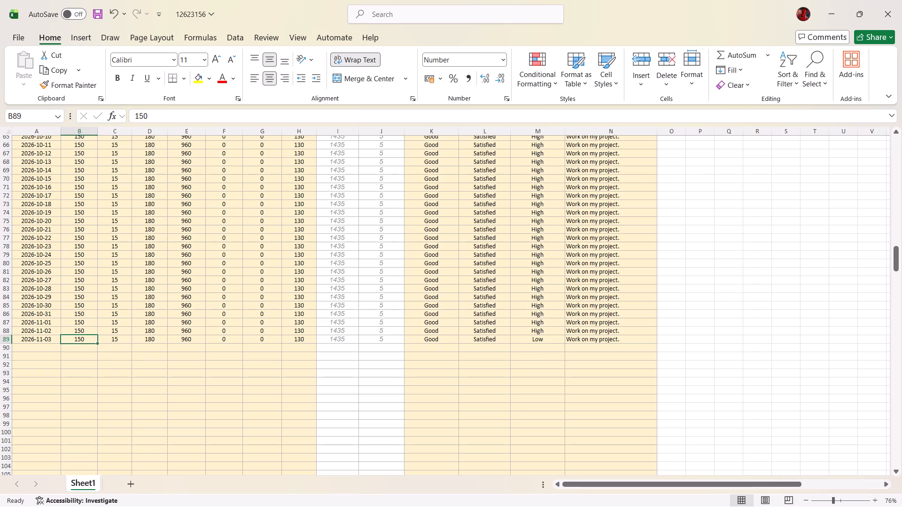
pyautogui.press('7')
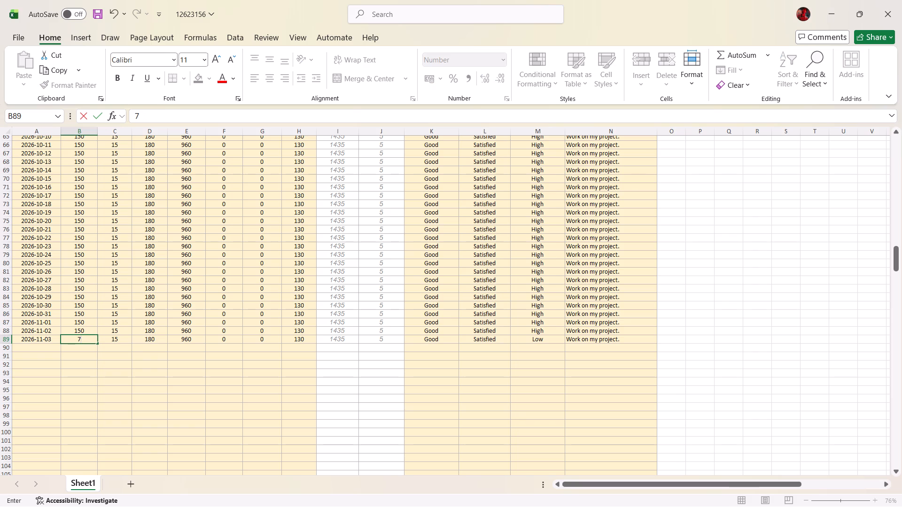
pyautogui.press('BackSpace')
pyautogui.press('9')
pyautogui.press('0')
pyautogui.scroll(20, 71, 338)
pyautogui.scroll(6, 71, 338)
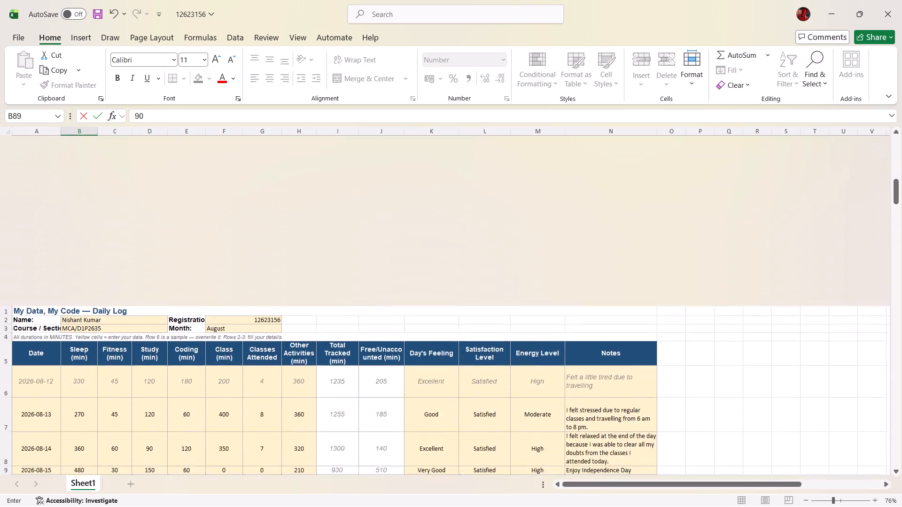
pyautogui.scroll(-9, 71, 338)
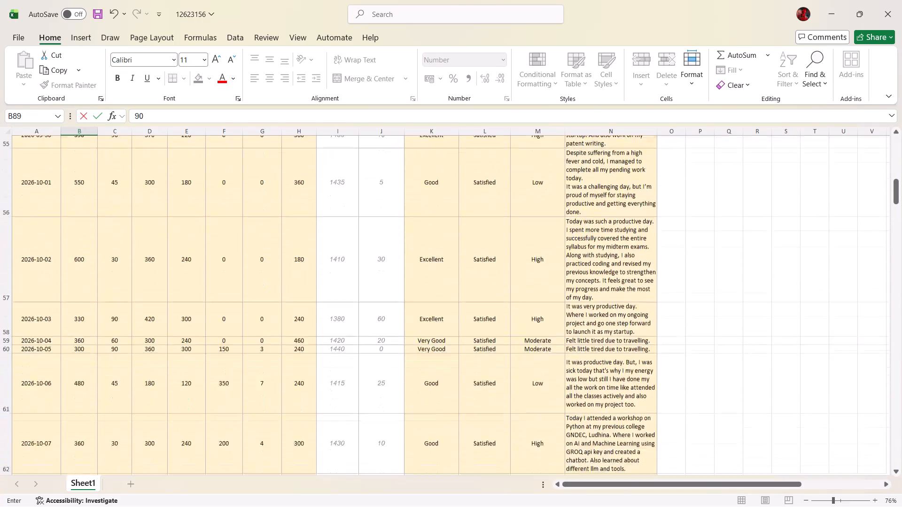
pyautogui.scroll(-1, 70, 338)
pyautogui.scroll(5, 90, 327)
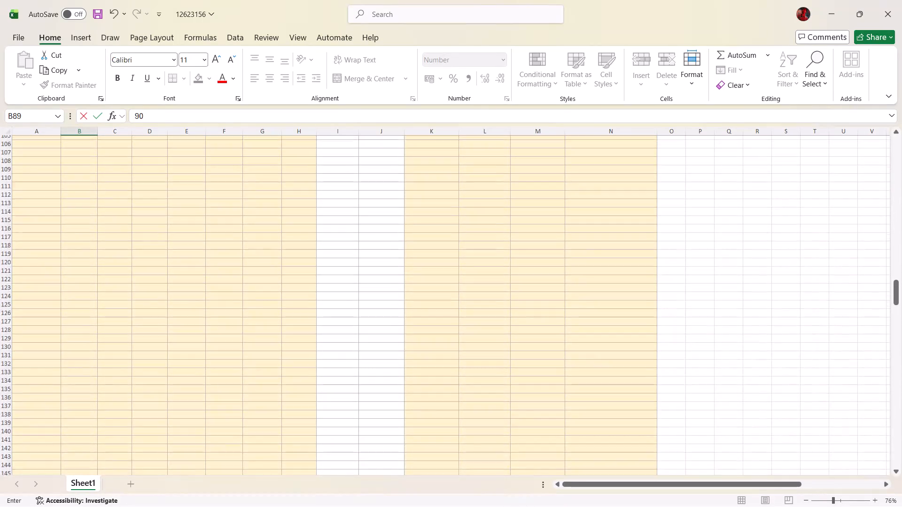
pyautogui.scroll(2, 90, 327)
pyautogui.press('7')
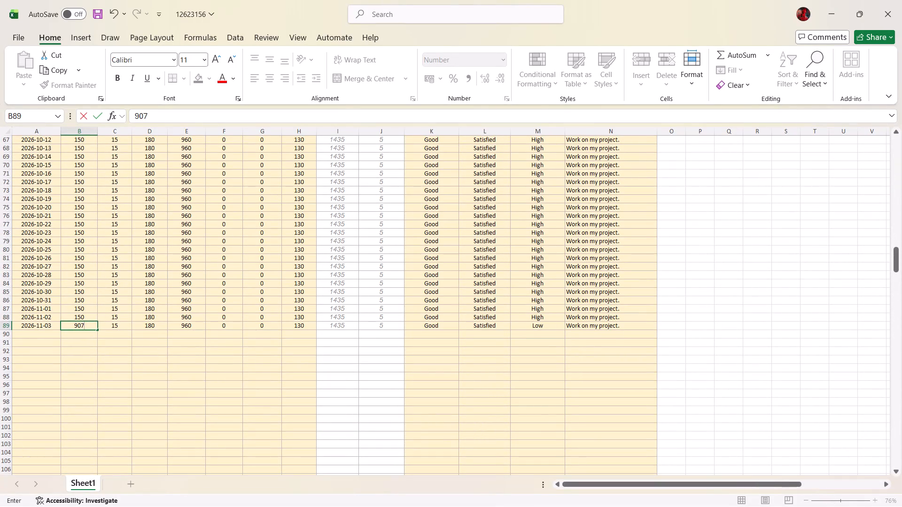
pyautogui.press('BackSpace')
pyautogui.press('BackSpace')
pyautogui.press('BackSpace')
pyautogui.write('72')
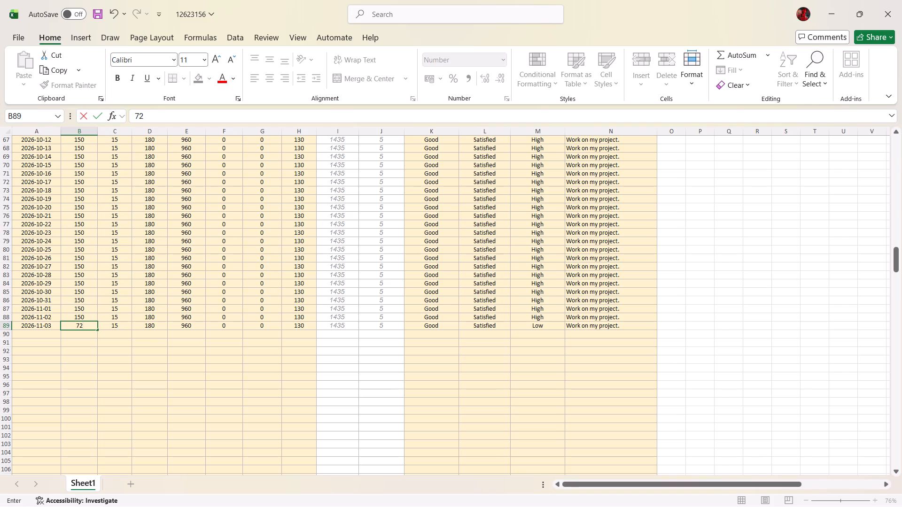
pyautogui.press('0')
pyautogui.press('Up')
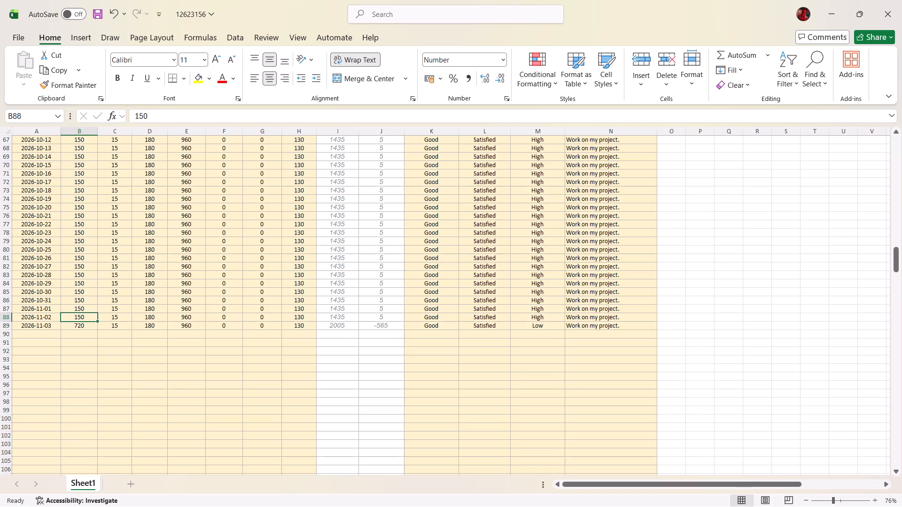
pyautogui.hotkey('ctrl', 's')
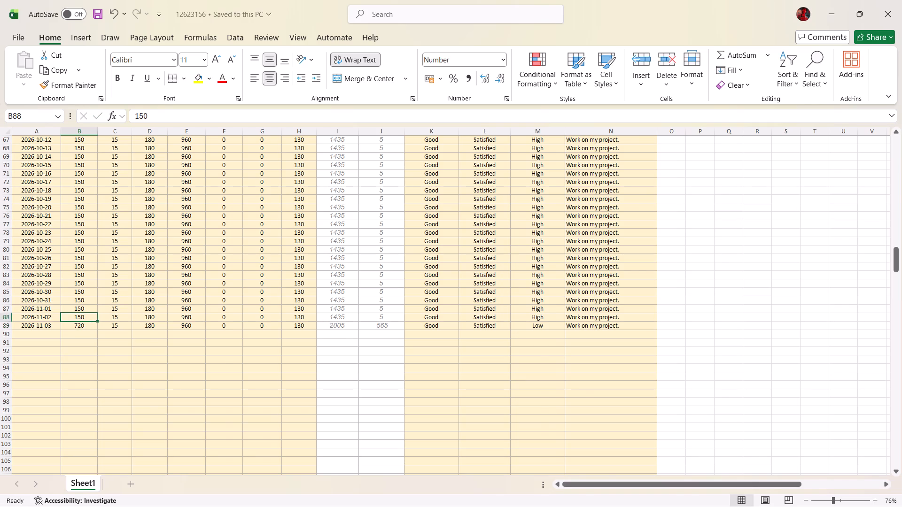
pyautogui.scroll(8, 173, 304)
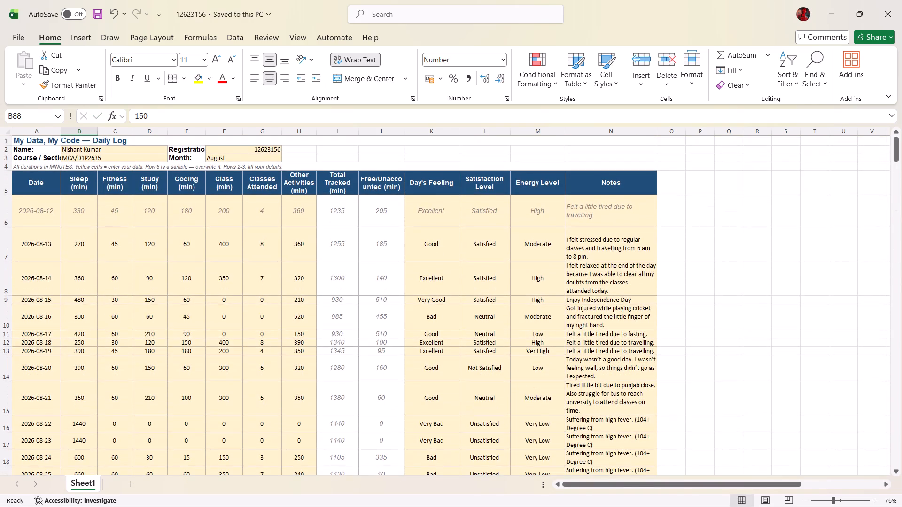
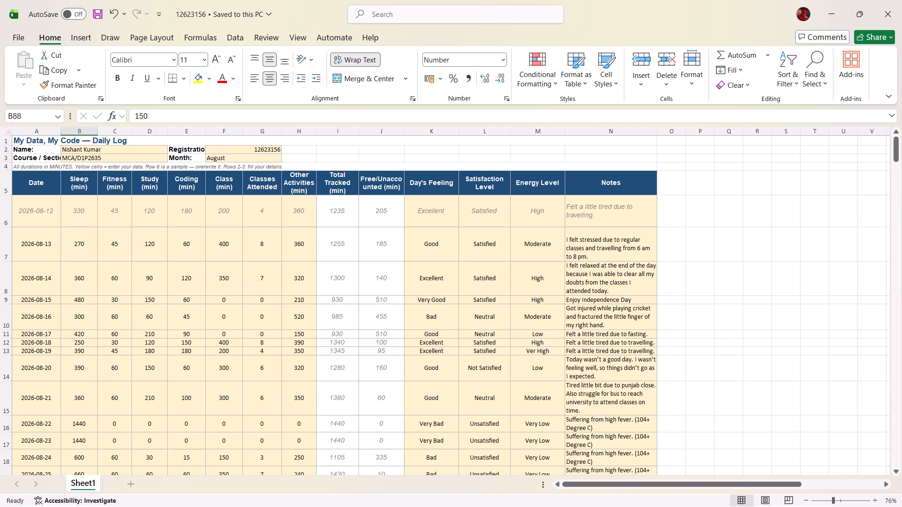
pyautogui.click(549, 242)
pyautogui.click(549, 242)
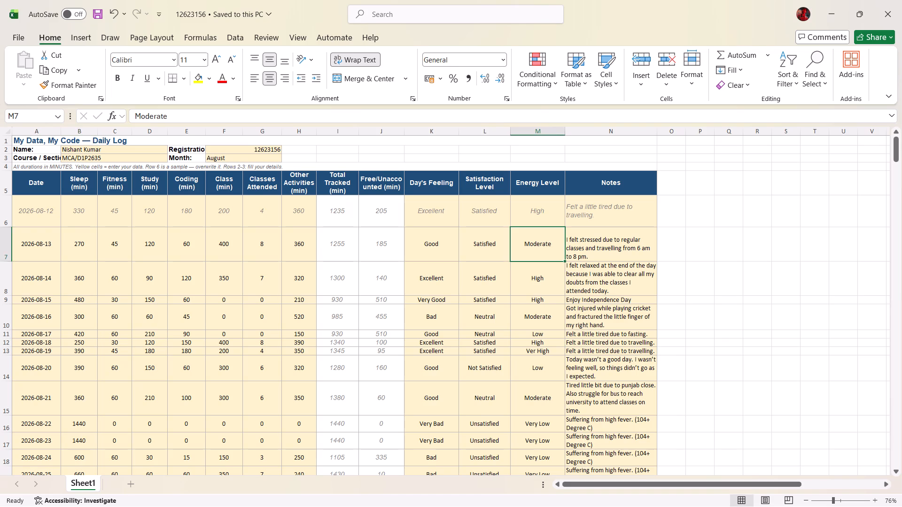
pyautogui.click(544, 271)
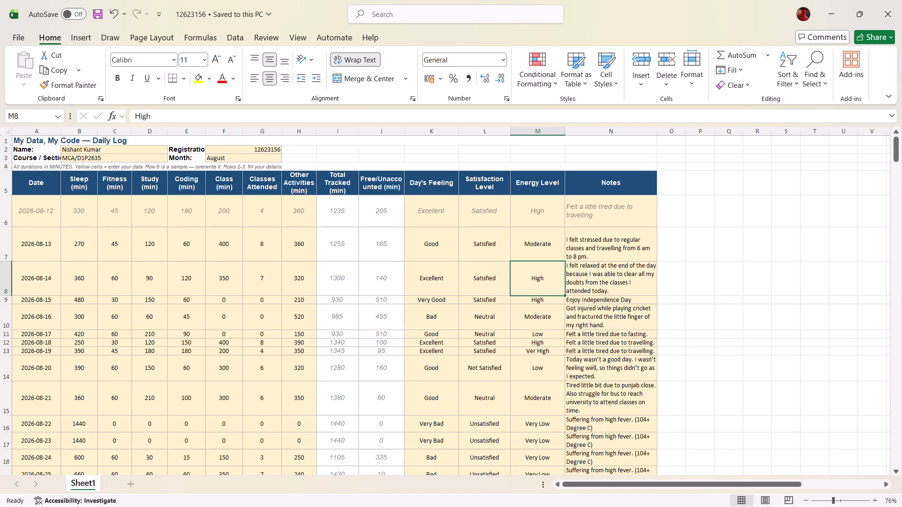
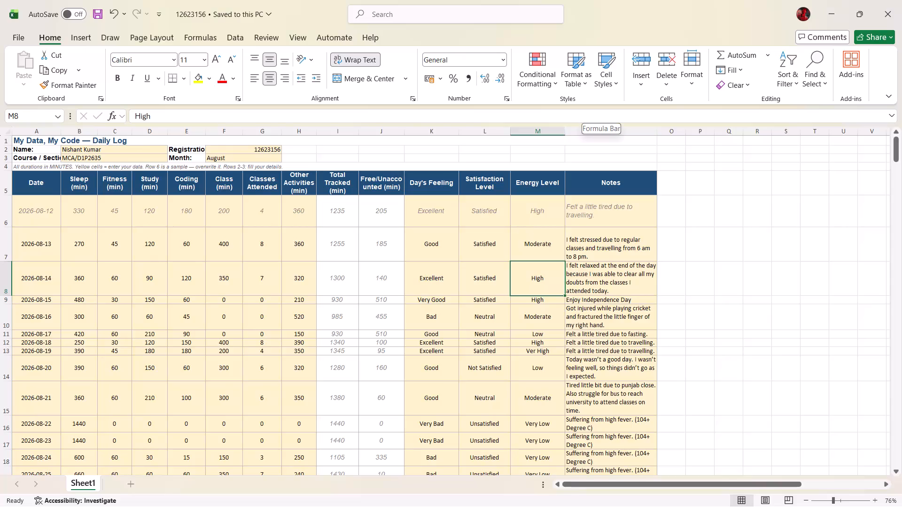
# Review the daily log's entries and column headings from Date through Notes.
pyautogui.scroll(-2, 543, 333)
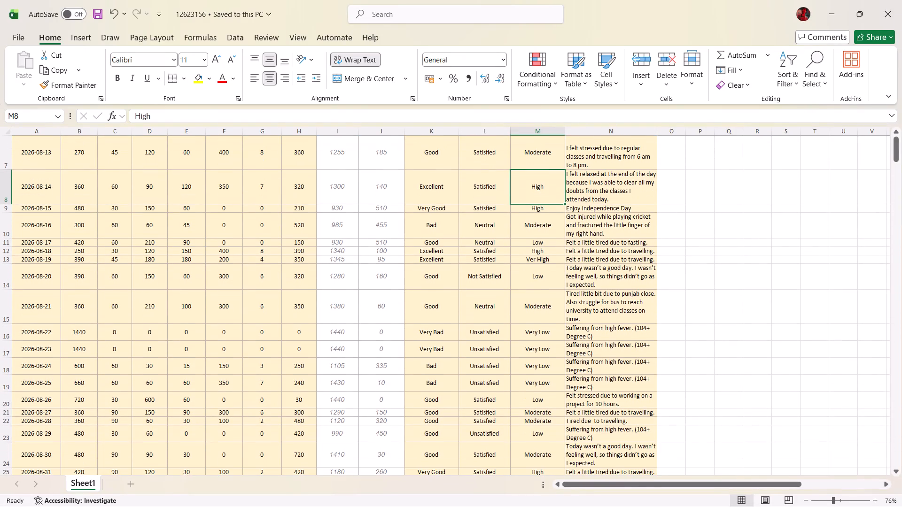
pyautogui.scroll(-1, 543, 333)
pyautogui.scroll(1, 543, 333)
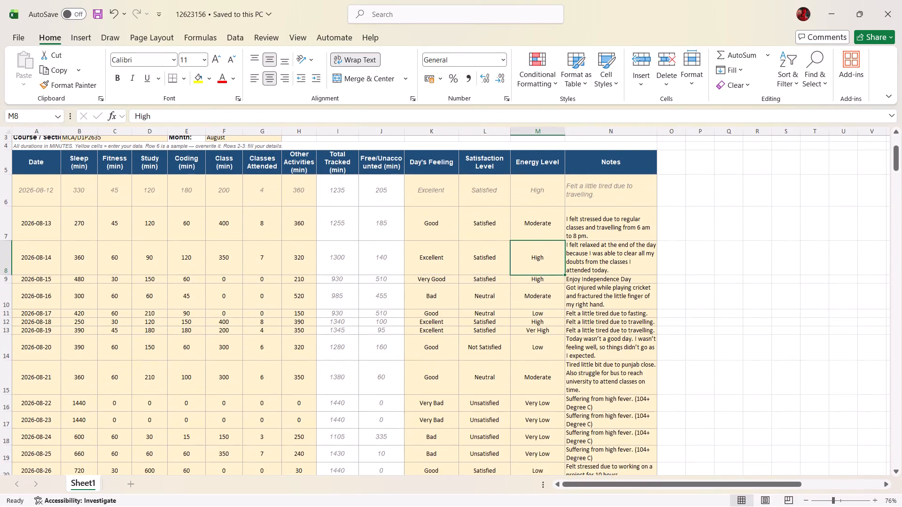
pyautogui.scroll(1, 543, 333)
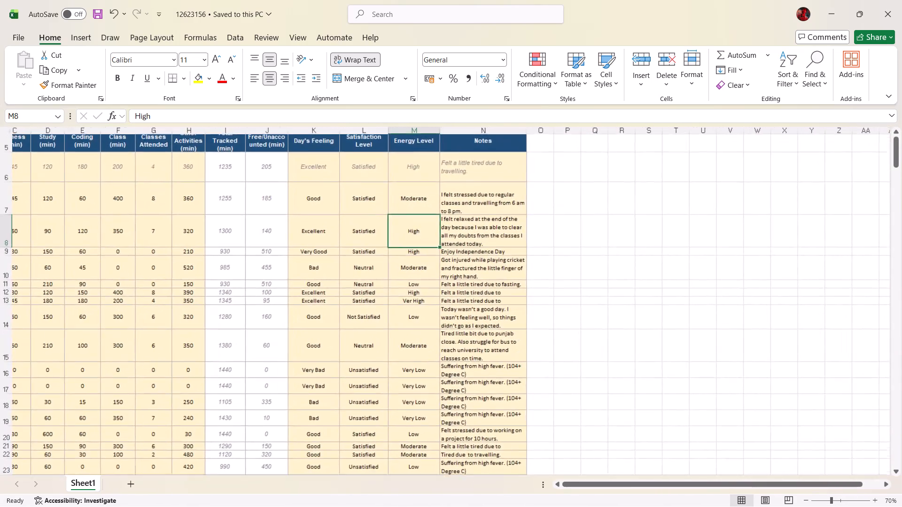
pyautogui.hscroll(5, 543, 333)
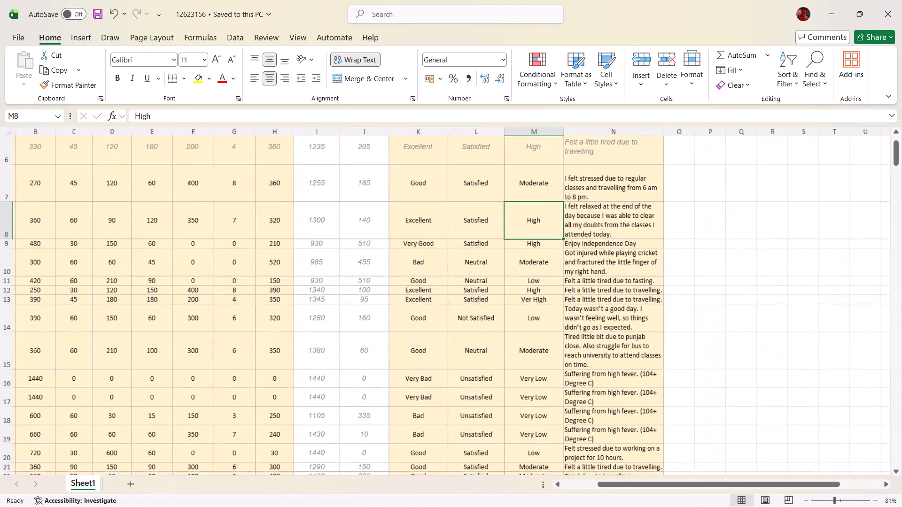
pyautogui.hscroll(3, 543, 333)
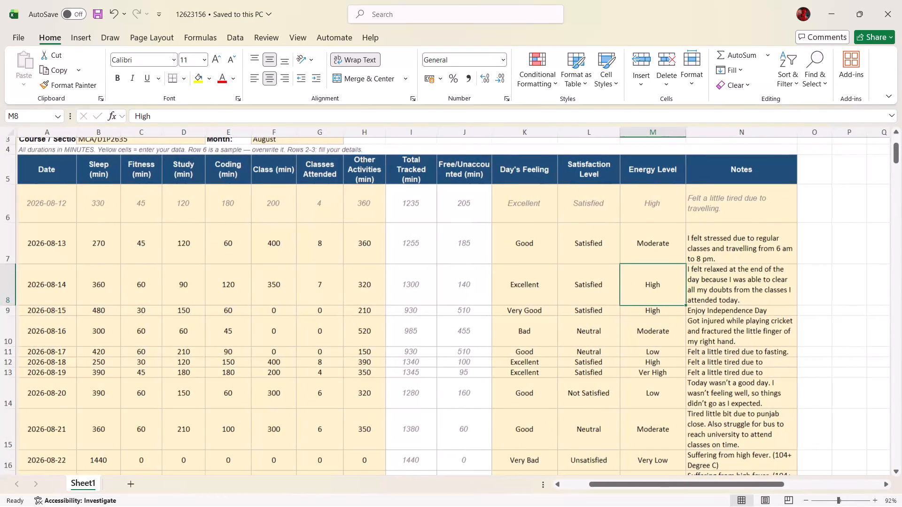
pyautogui.scroll(1, 543, 333)
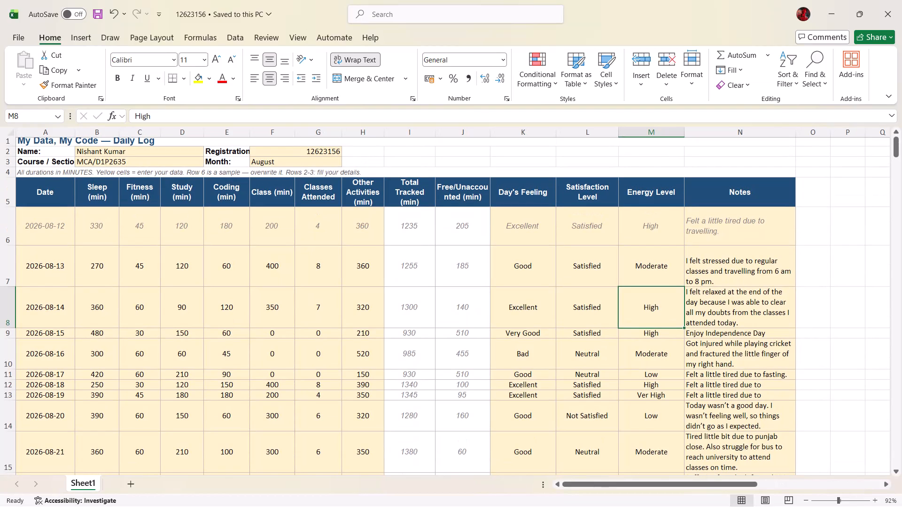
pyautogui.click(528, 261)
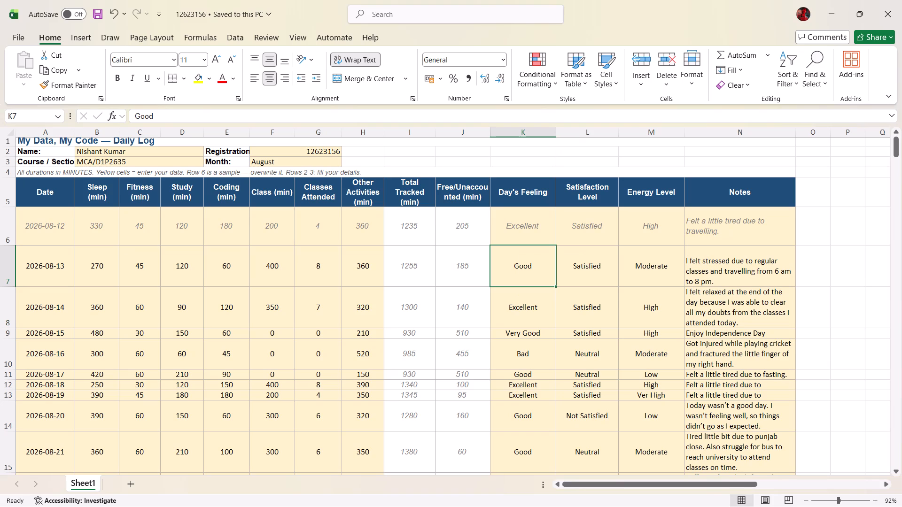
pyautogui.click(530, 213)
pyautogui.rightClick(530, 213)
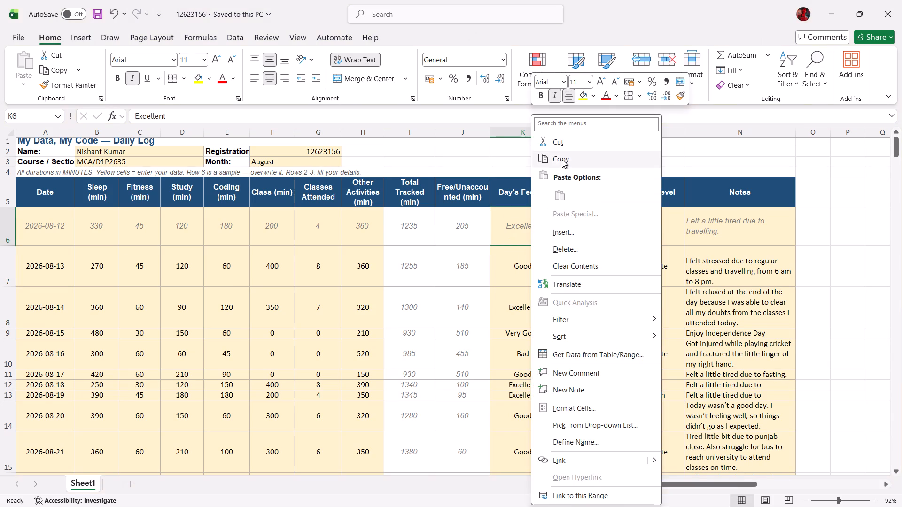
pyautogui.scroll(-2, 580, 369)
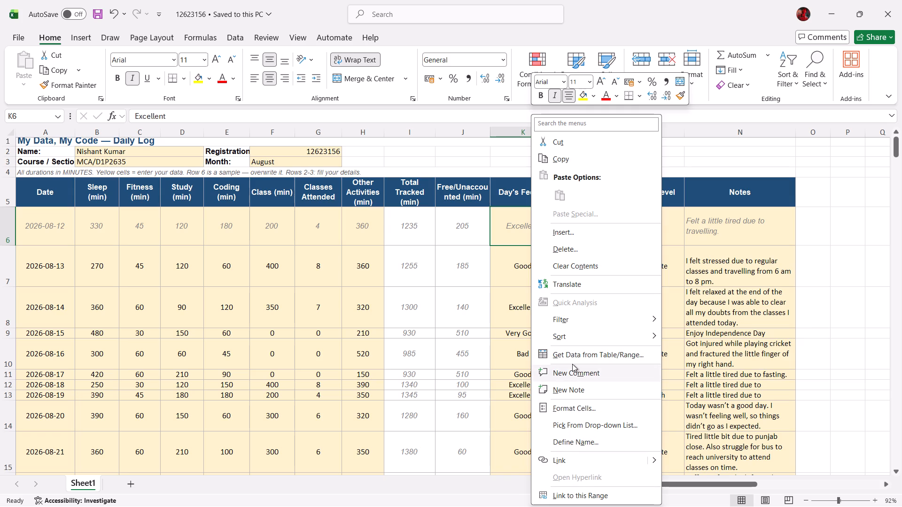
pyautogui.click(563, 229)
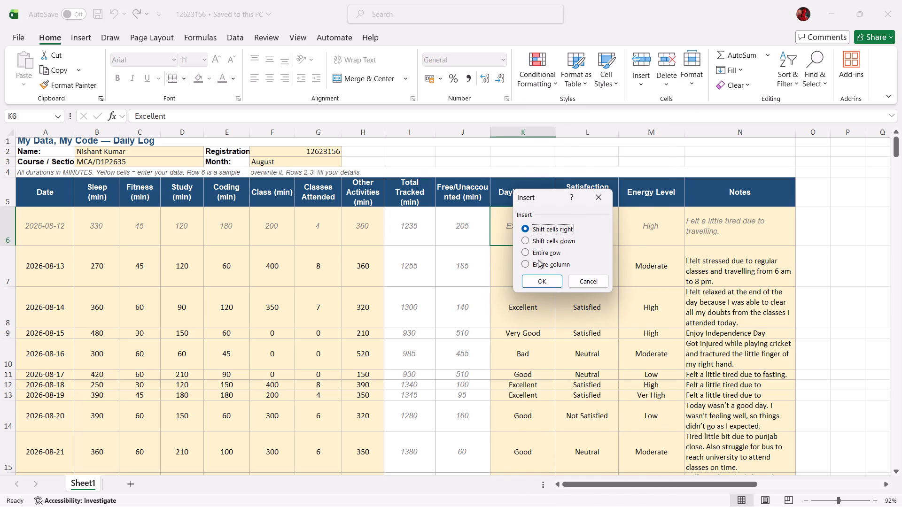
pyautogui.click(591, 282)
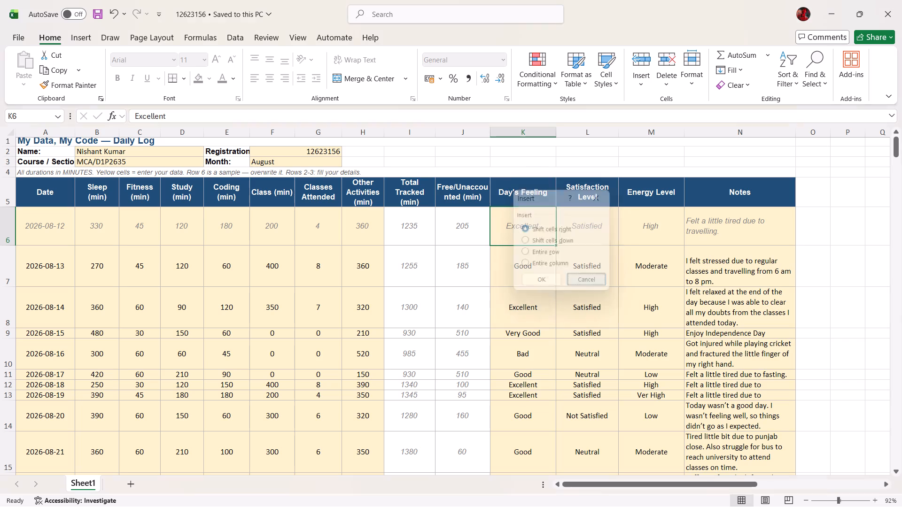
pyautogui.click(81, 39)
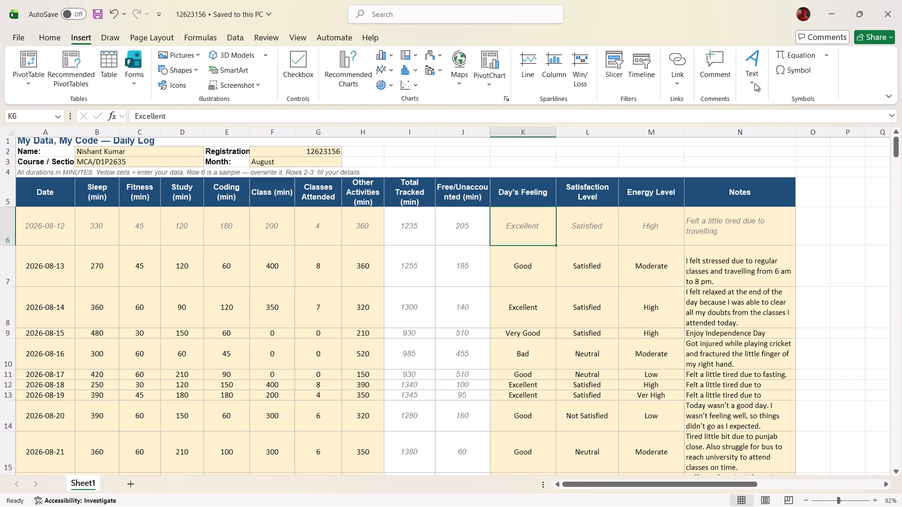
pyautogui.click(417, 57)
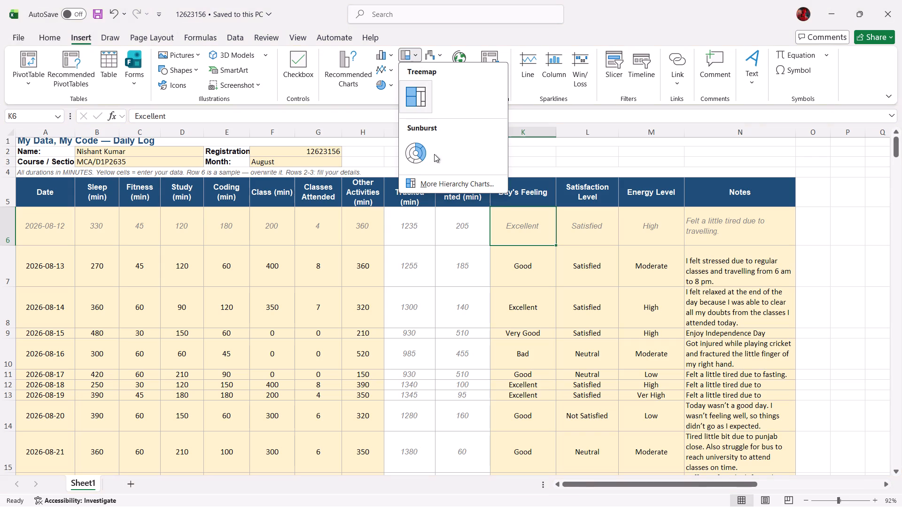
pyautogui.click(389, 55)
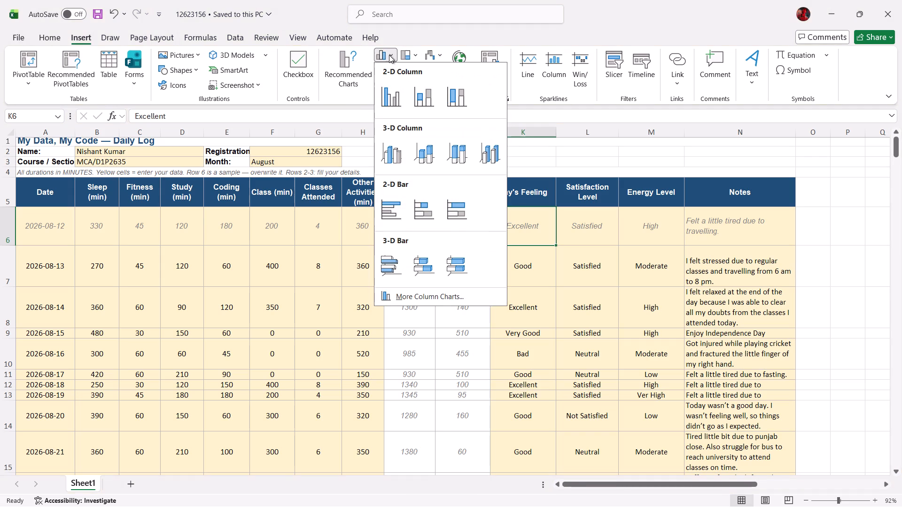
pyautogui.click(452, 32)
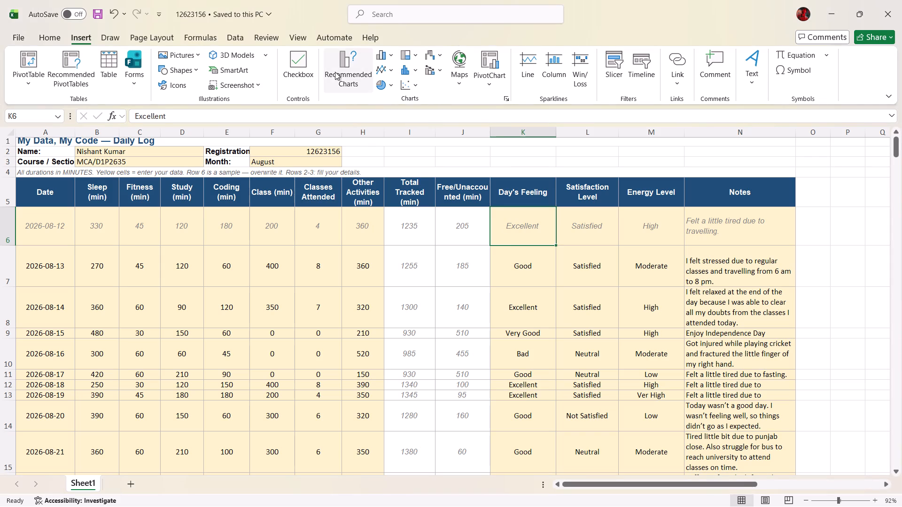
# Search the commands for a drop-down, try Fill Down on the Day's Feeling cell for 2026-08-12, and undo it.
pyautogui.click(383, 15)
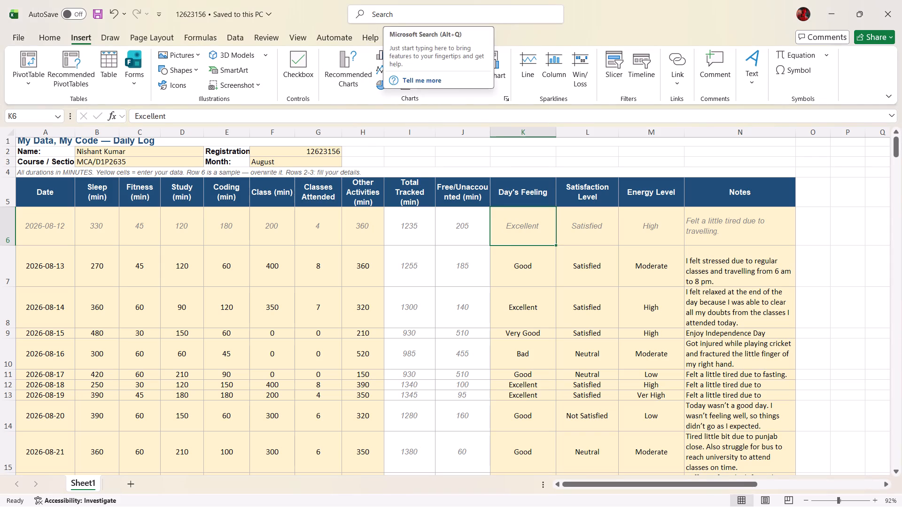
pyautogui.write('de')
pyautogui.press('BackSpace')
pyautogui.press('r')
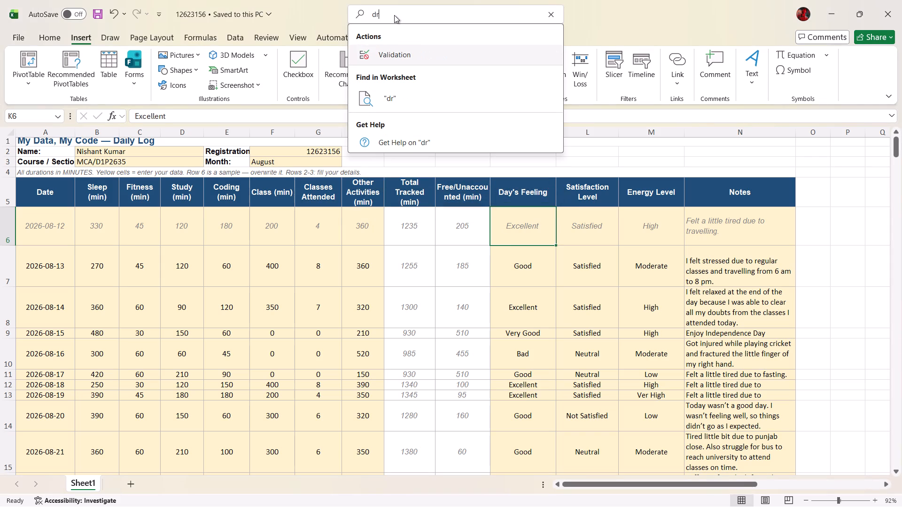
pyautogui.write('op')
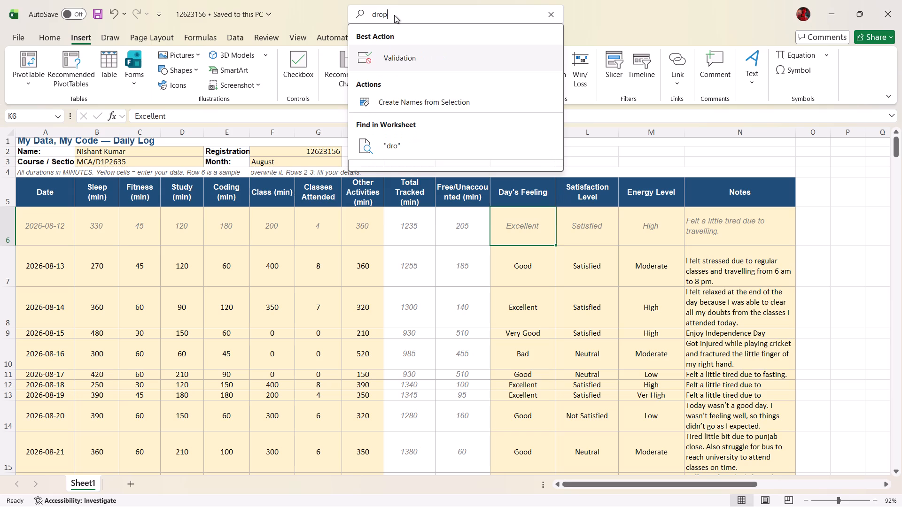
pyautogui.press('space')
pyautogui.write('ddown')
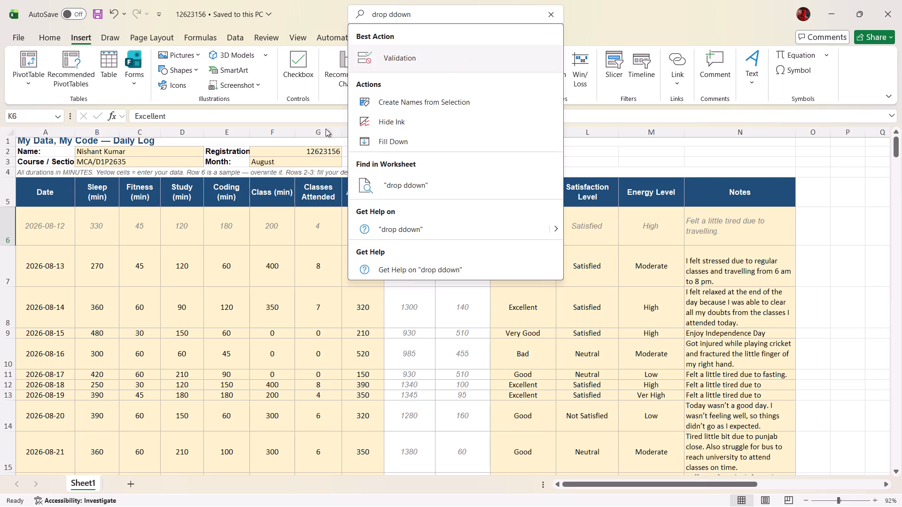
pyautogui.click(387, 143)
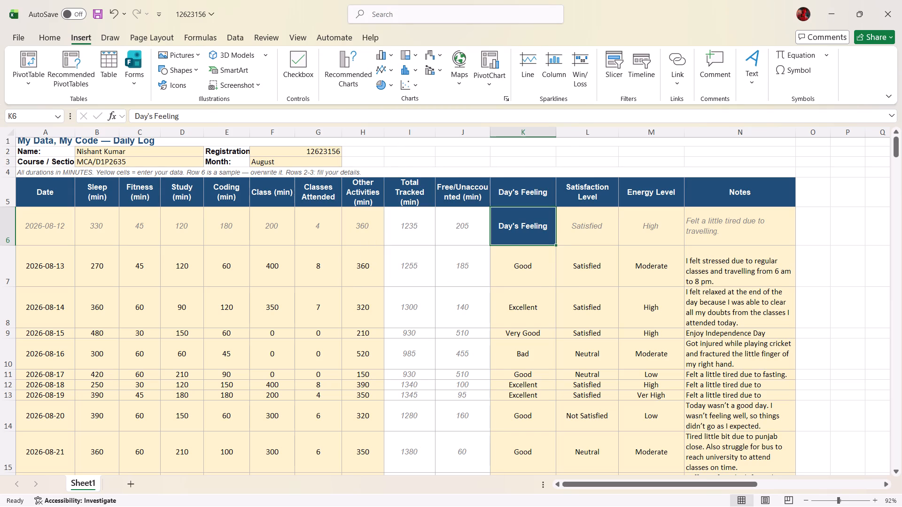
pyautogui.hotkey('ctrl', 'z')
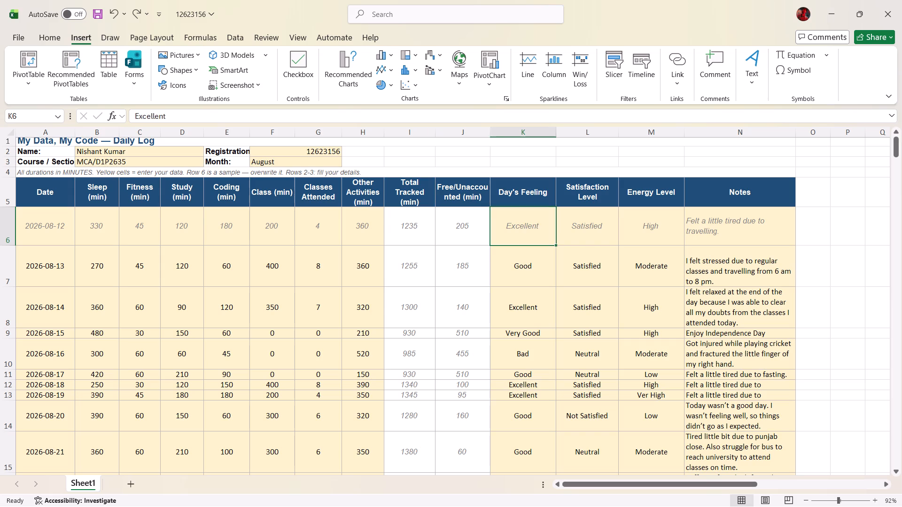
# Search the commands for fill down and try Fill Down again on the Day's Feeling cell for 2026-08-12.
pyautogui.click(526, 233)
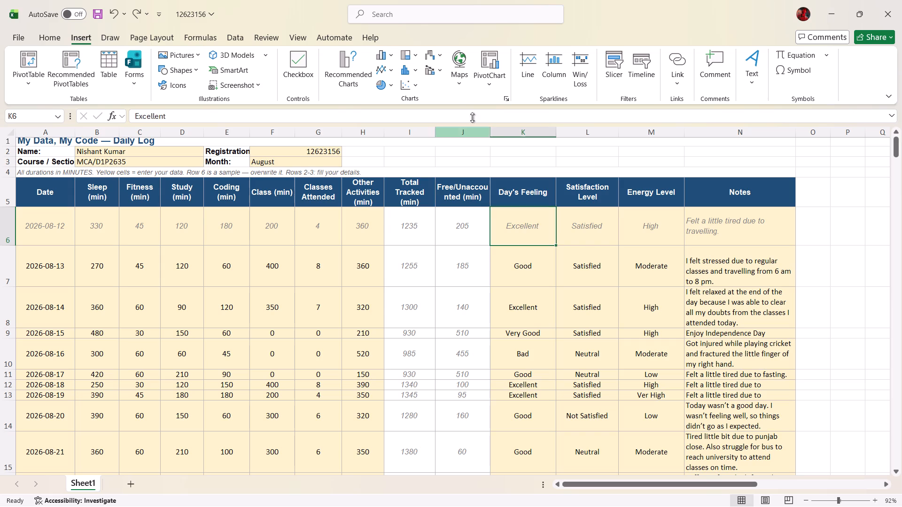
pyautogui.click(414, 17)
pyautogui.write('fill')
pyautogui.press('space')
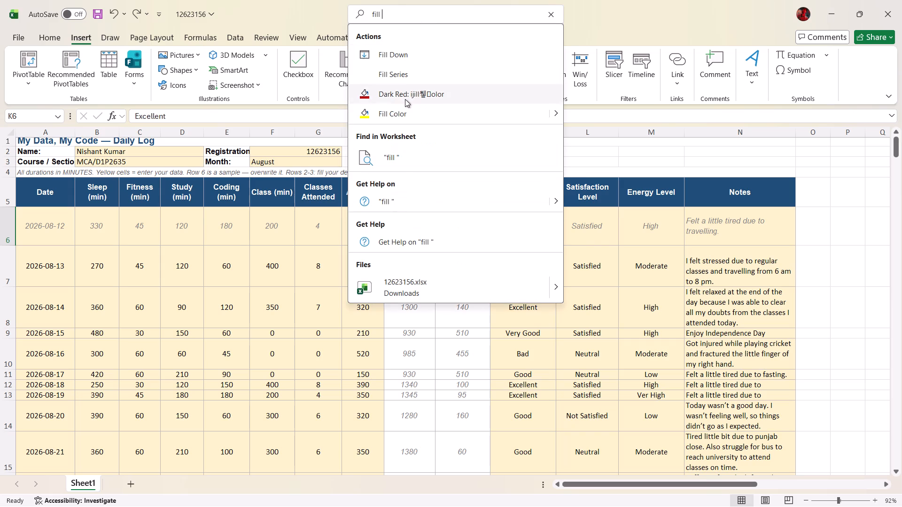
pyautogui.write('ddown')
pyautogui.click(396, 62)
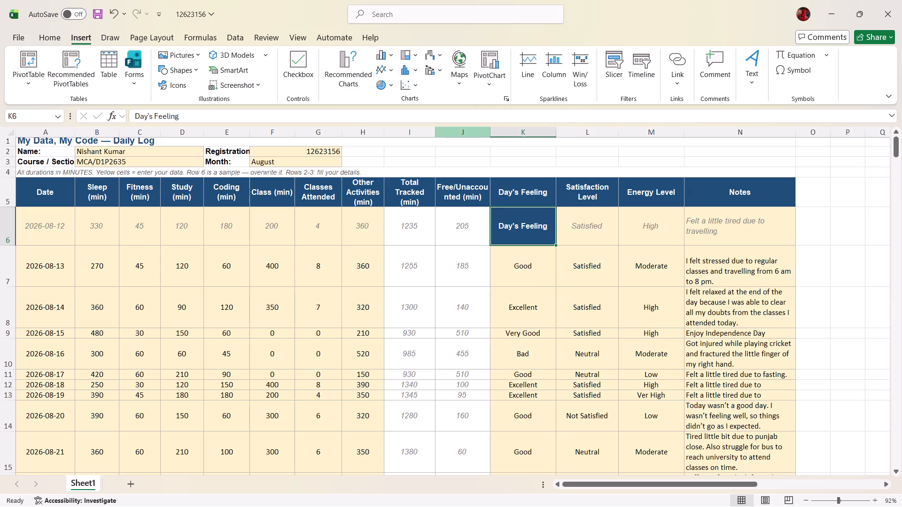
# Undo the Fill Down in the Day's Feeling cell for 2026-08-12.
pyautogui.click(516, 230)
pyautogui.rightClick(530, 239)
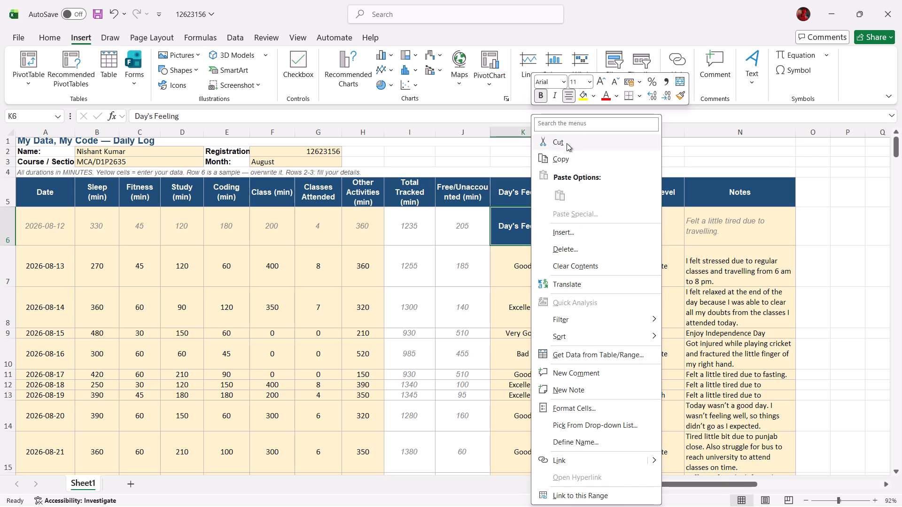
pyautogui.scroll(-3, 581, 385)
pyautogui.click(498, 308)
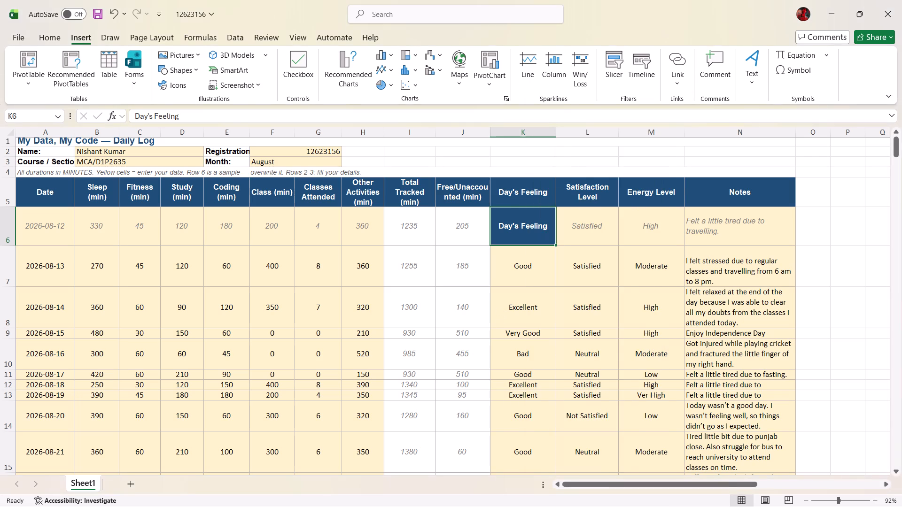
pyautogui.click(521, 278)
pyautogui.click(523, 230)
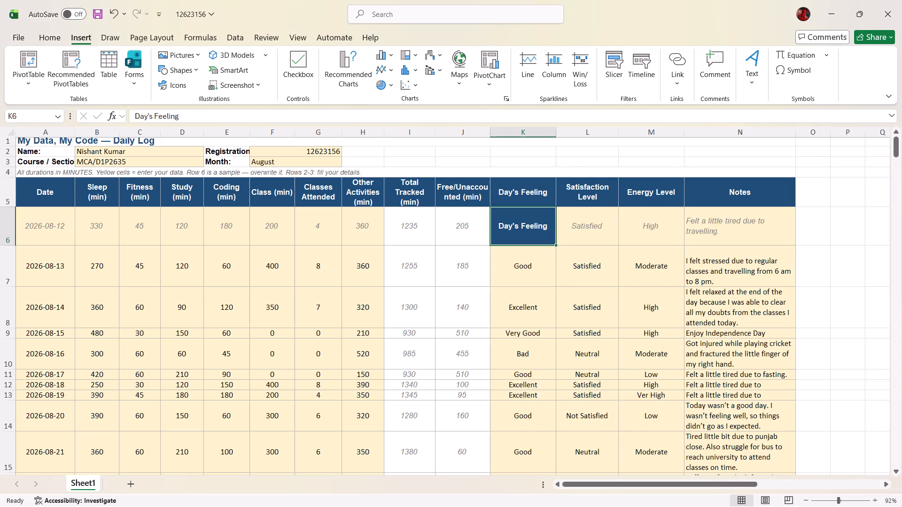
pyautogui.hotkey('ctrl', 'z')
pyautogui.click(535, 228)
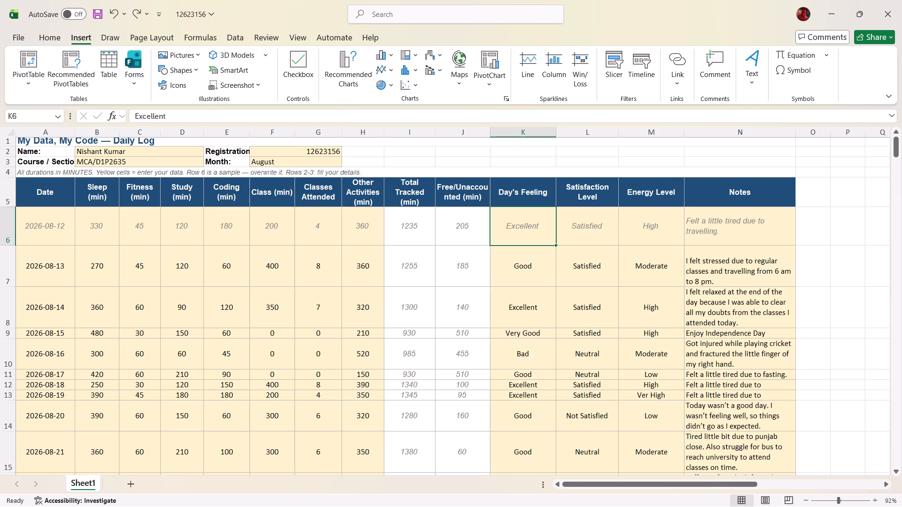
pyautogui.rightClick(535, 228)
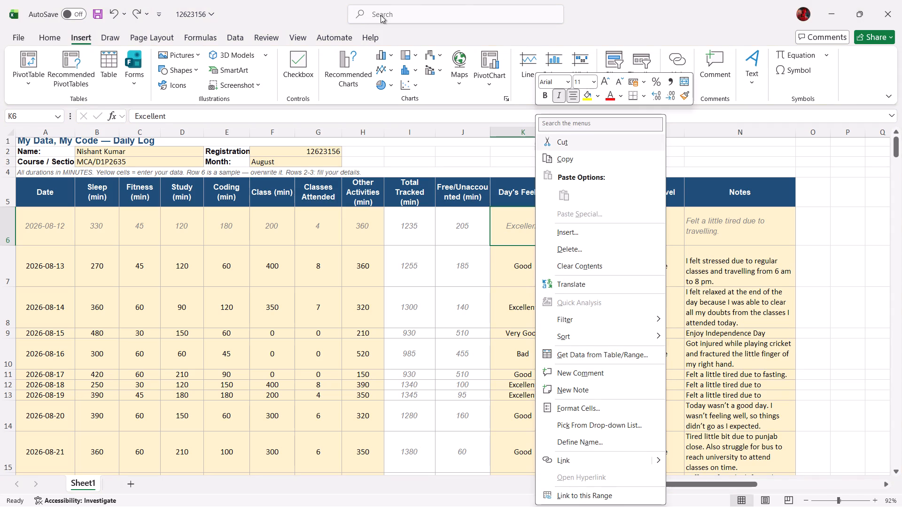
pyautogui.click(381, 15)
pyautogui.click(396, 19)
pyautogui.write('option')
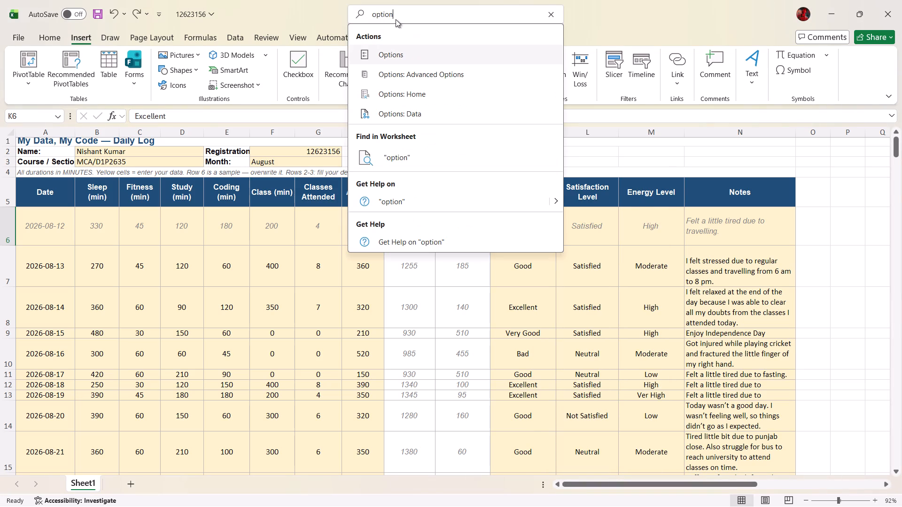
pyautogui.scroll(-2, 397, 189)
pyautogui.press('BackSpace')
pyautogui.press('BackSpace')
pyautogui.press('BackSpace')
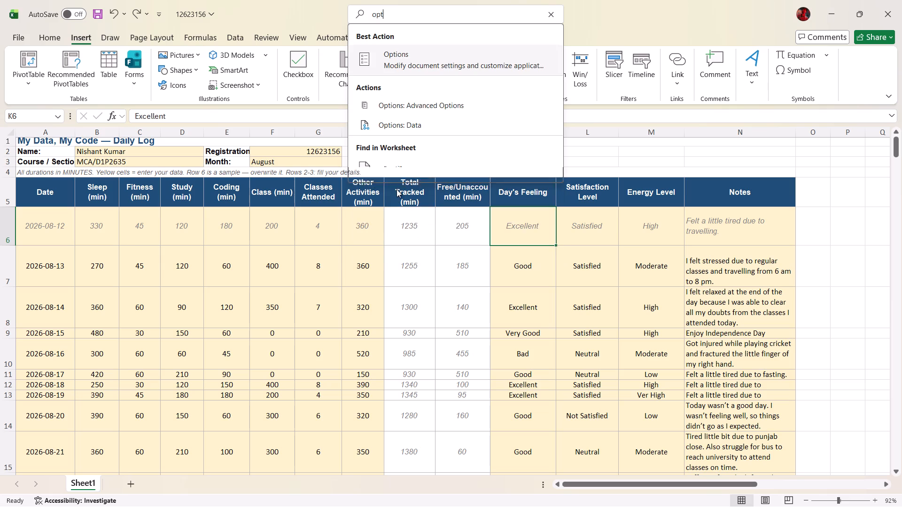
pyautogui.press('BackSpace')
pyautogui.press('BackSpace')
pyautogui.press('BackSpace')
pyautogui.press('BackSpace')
# Search the commands for list and open Create Names from Selection for the 2026-08-12 Day's Feeling cell.
pyautogui.write('list')
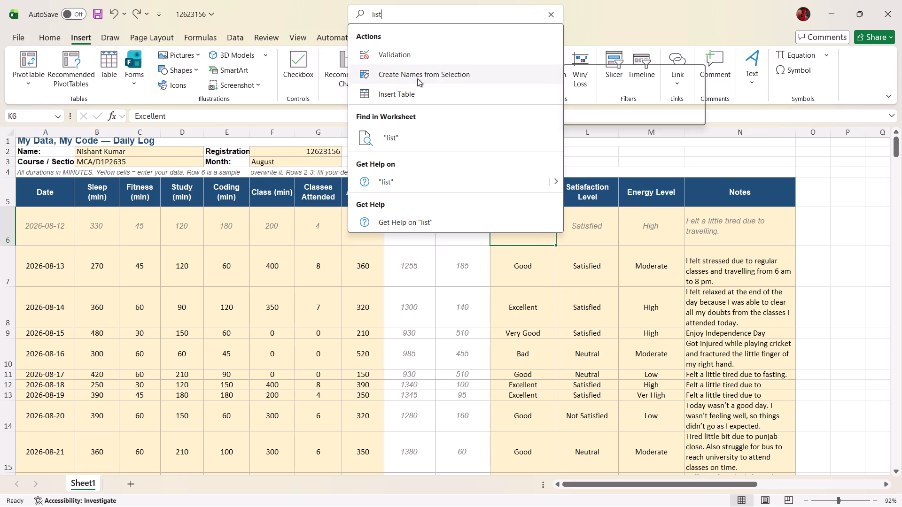
pyautogui.click(430, 75)
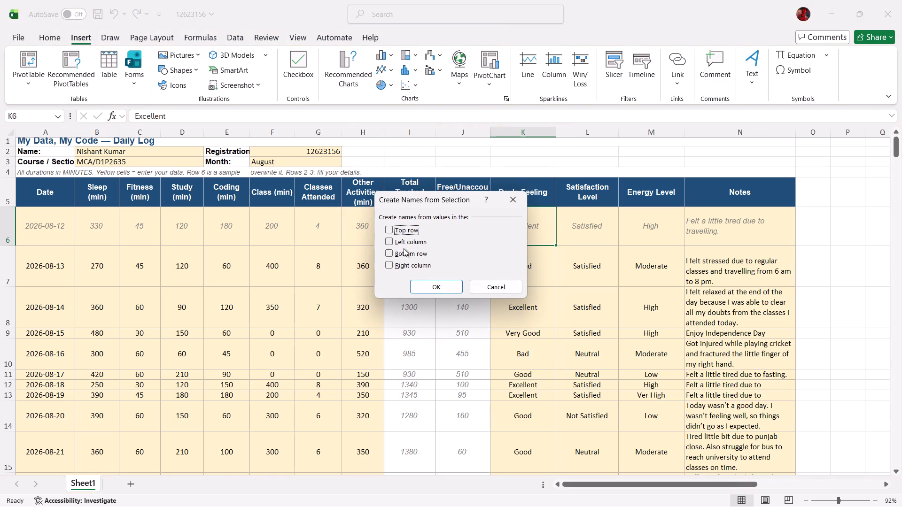
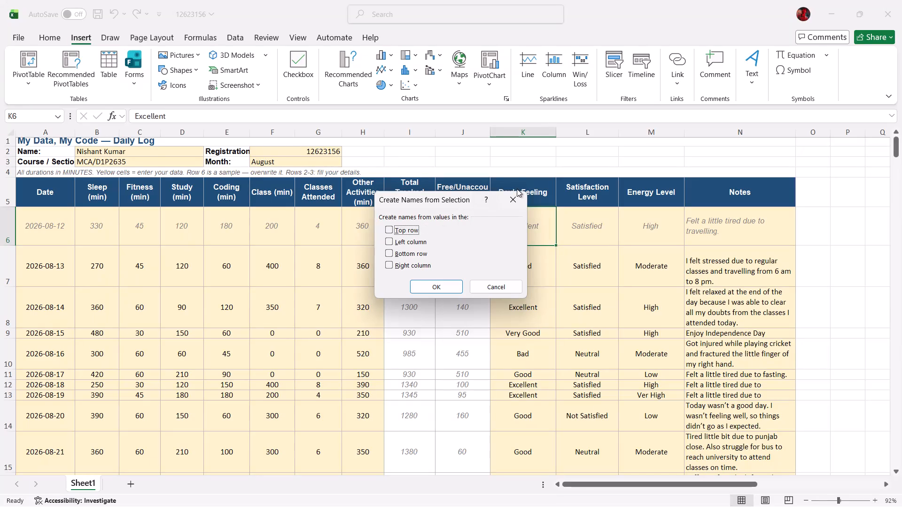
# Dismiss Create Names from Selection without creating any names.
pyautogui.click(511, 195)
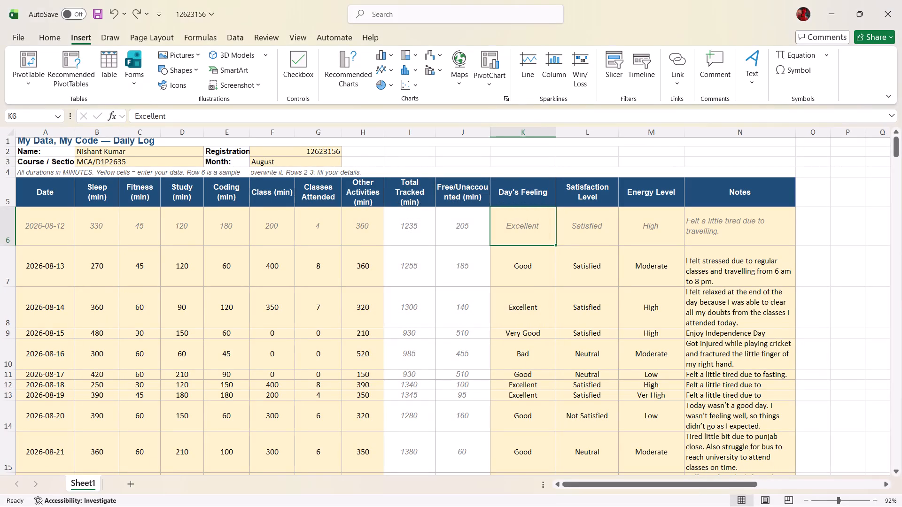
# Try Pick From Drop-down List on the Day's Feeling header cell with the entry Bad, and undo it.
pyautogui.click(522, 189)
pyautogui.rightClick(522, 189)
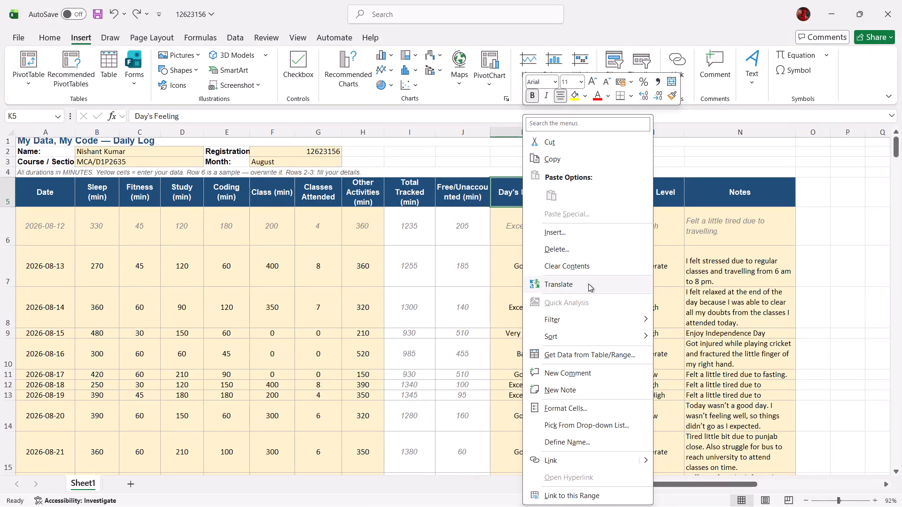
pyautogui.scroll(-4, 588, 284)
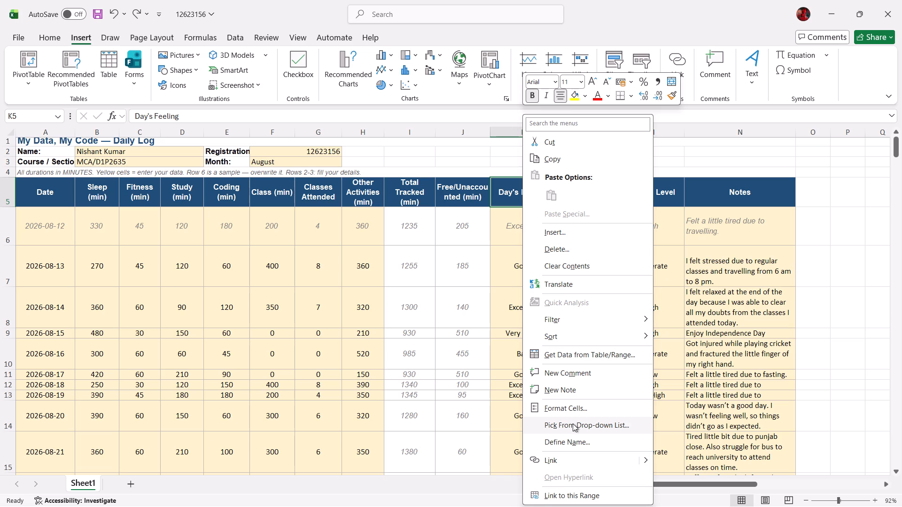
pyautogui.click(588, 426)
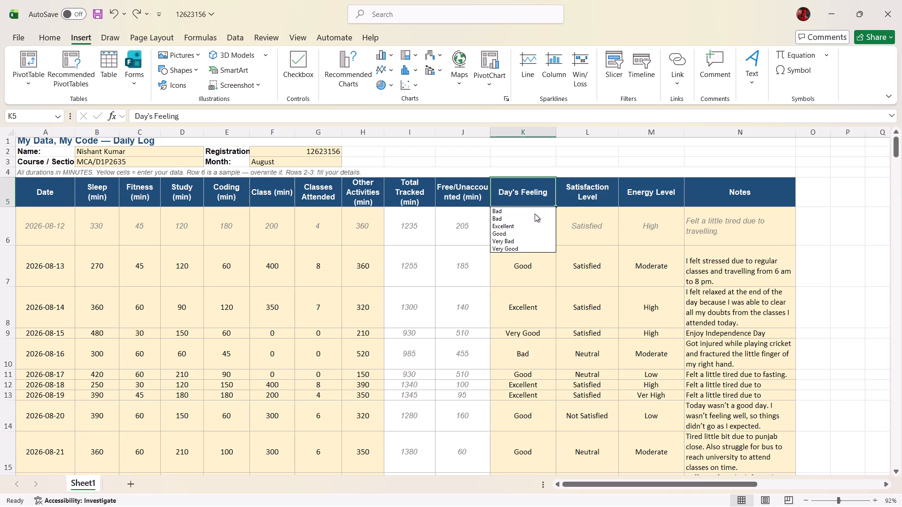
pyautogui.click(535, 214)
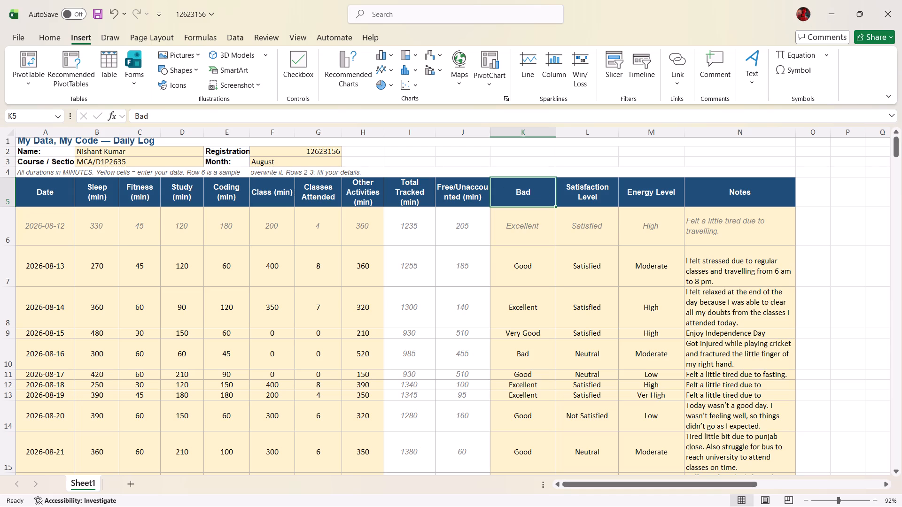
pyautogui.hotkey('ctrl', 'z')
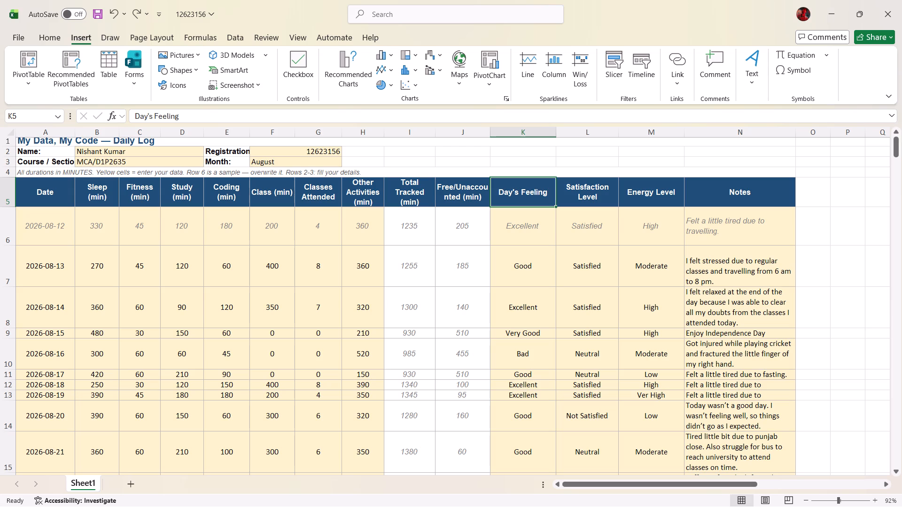
# Use Pick From Drop-down List in the Day's Feeling column to choose Excellent for 2026-08-12 and Good for 2026-08-13.
pyautogui.click(533, 225)
pyautogui.moveTo(533, 225); pyautogui.dragTo(560, 228, button='right')
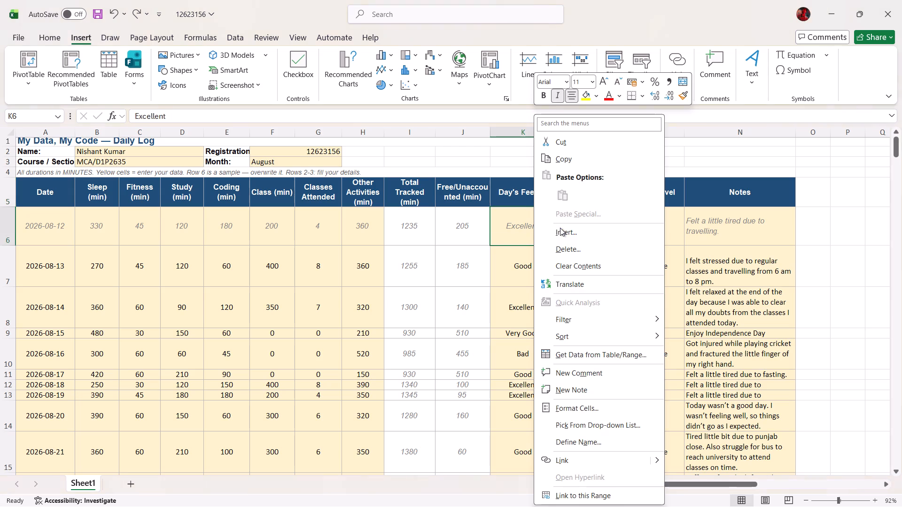
pyautogui.click(590, 428)
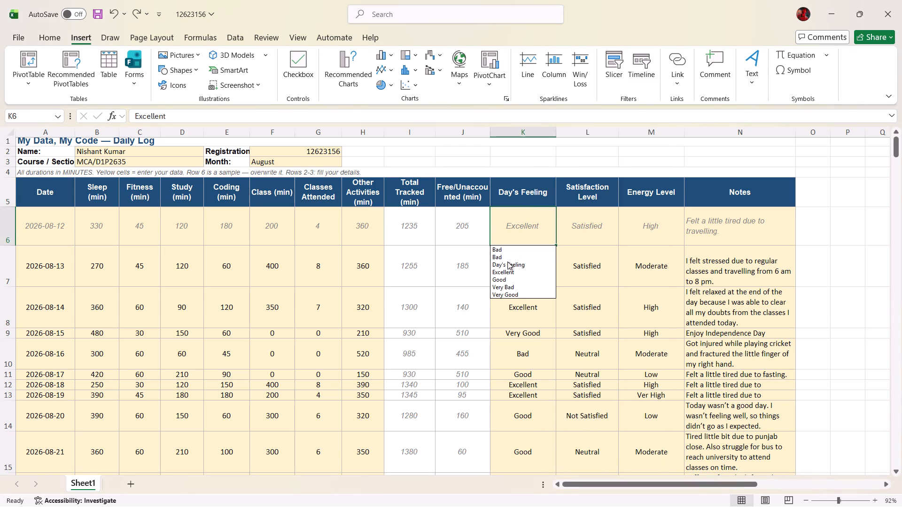
pyautogui.click(512, 273)
pyautogui.click(517, 270)
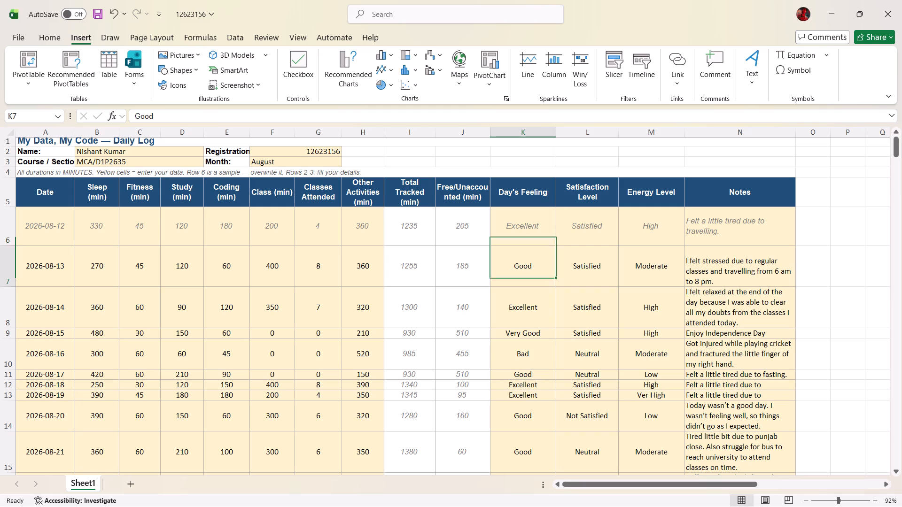
pyautogui.click(517, 270)
pyautogui.rightClick(517, 270)
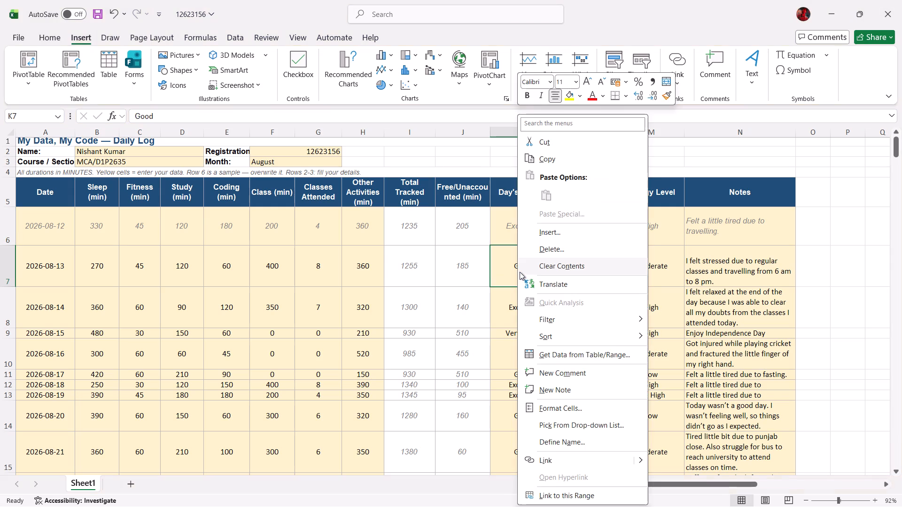
pyautogui.click(567, 428)
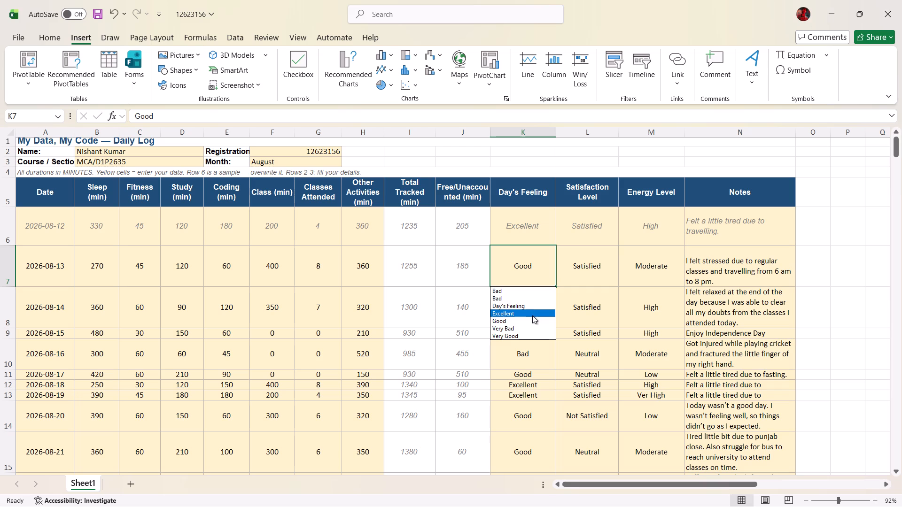
pyautogui.click(529, 319)
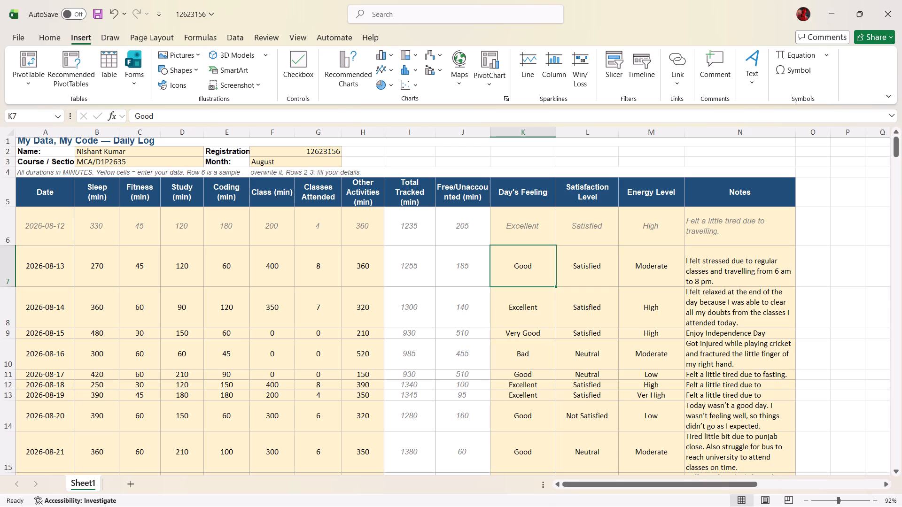
# Look through the daily log entries from 2026-08-14 through early September.
pyautogui.click(531, 315)
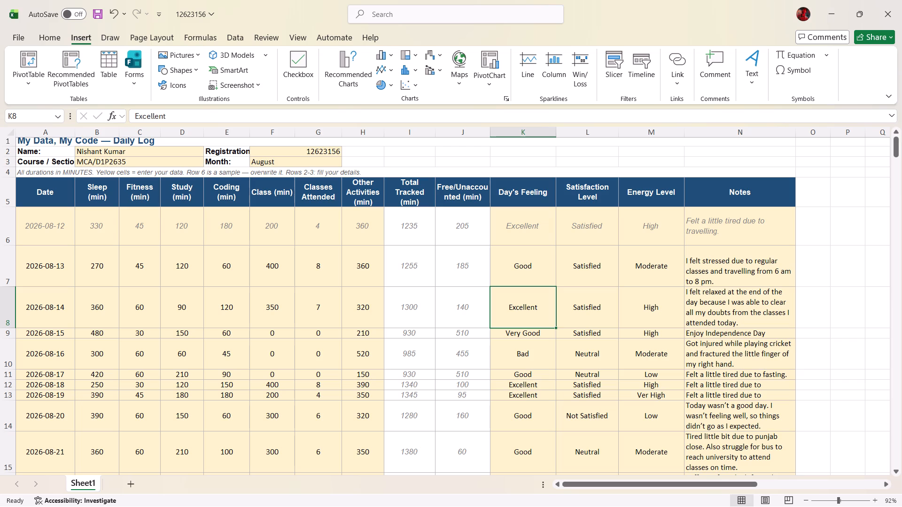
pyautogui.scroll(-2, 440, 345)
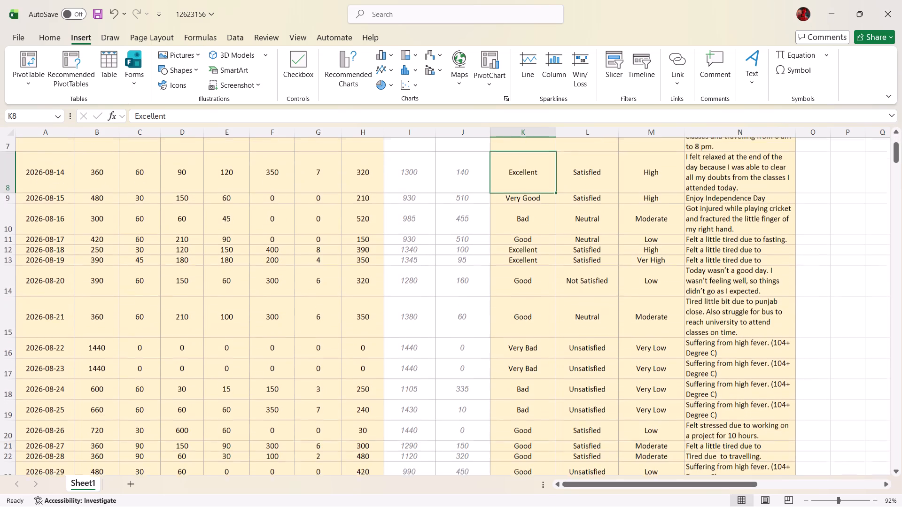
pyautogui.scroll(-2, 440, 345)
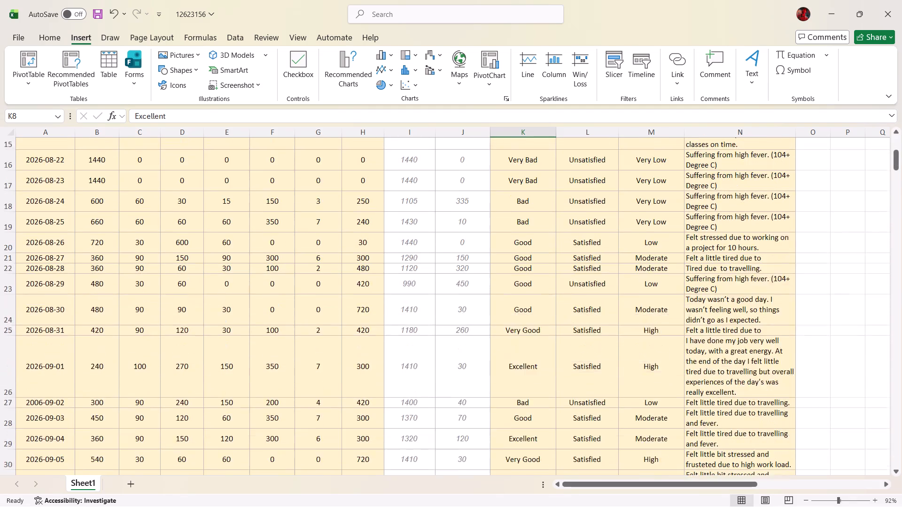
pyautogui.scroll(-2, 440, 345)
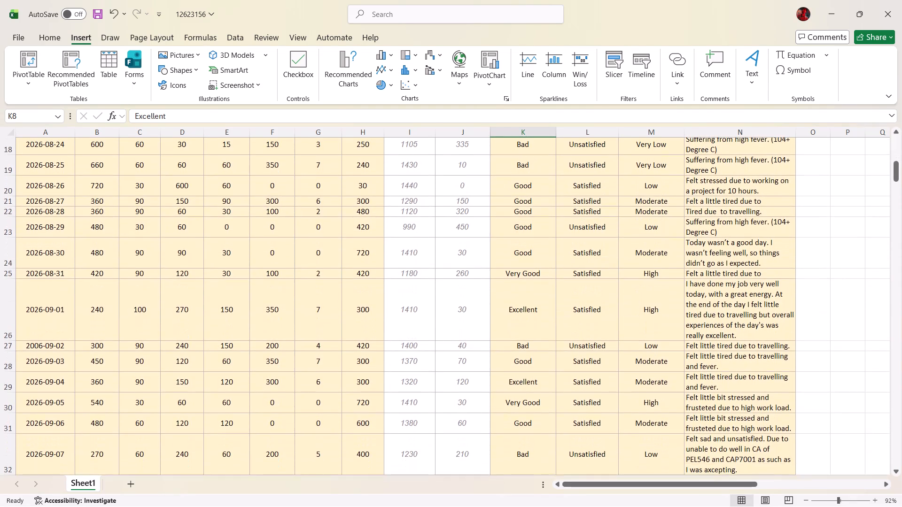
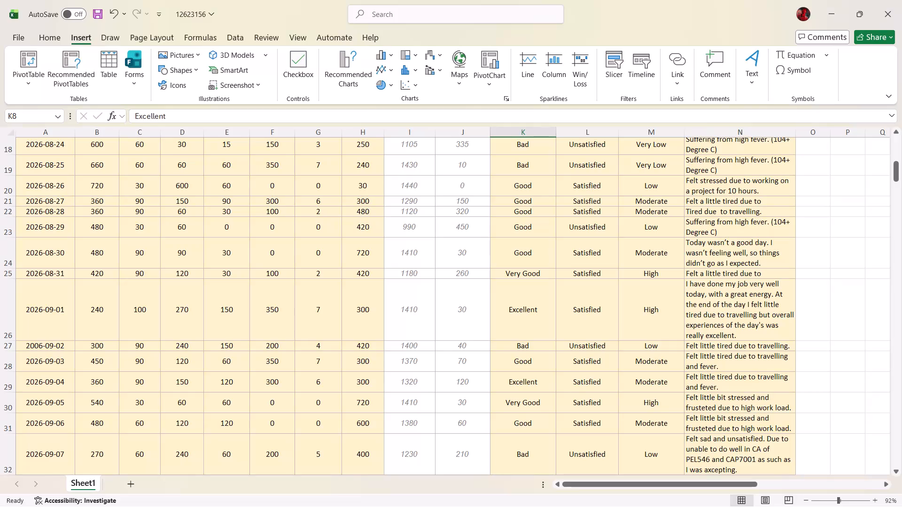
# Look through the daily log entries from early September to mid-September 2026.
pyautogui.scroll(-2, 553, 343)
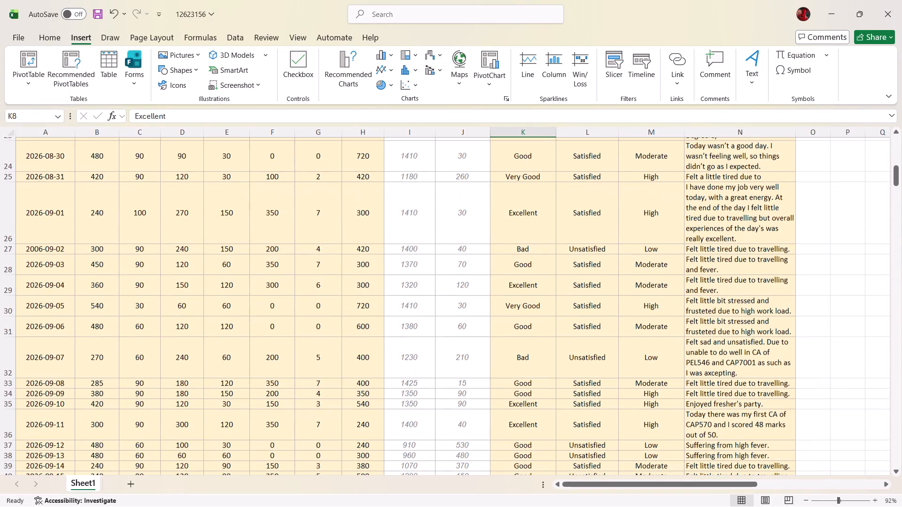
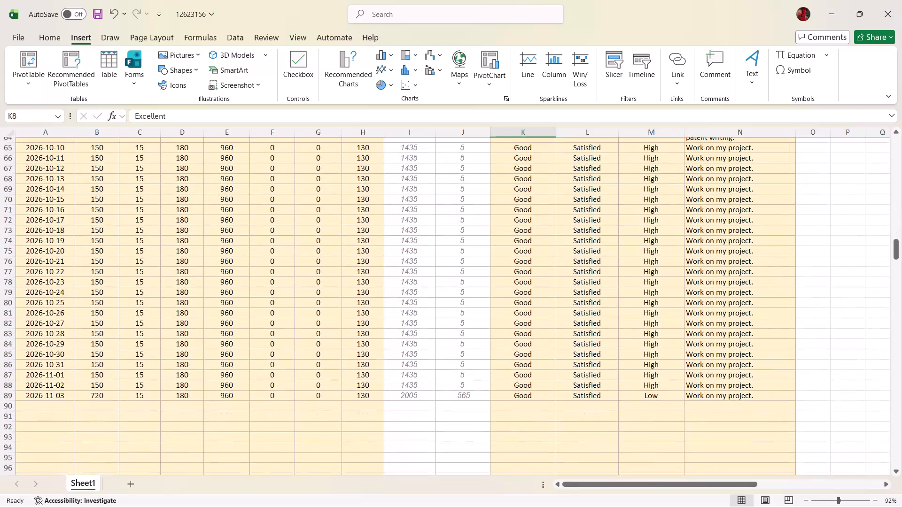
# Open the Data Validation settings for the Day's Feeling header cell K5 by finding the Validation command through search.
pyautogui.scroll(4, 646, 398)
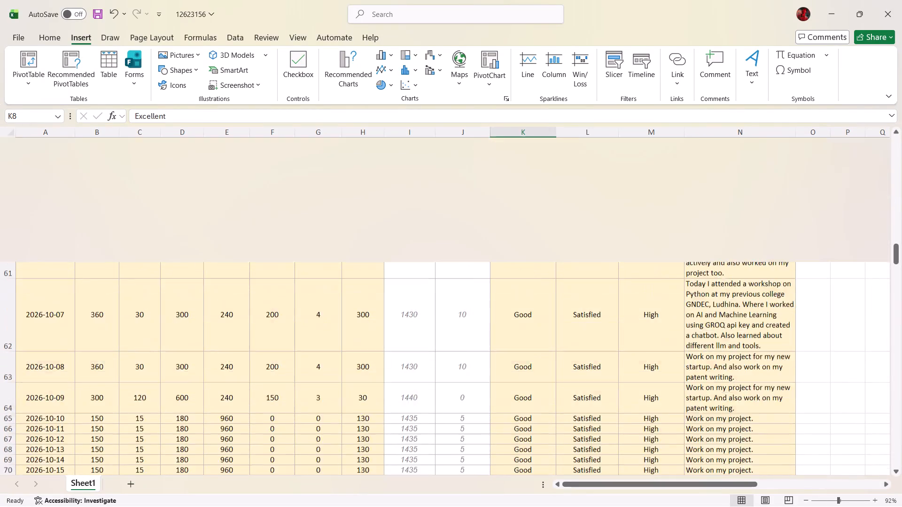
pyautogui.scroll(4, 646, 398)
pyautogui.scroll(1, 557, 268)
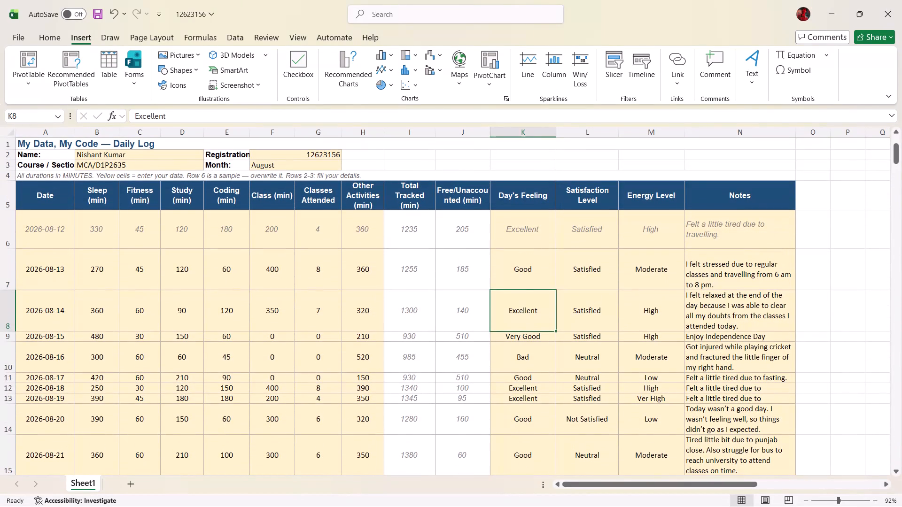
pyautogui.click(513, 236)
pyautogui.click(508, 191)
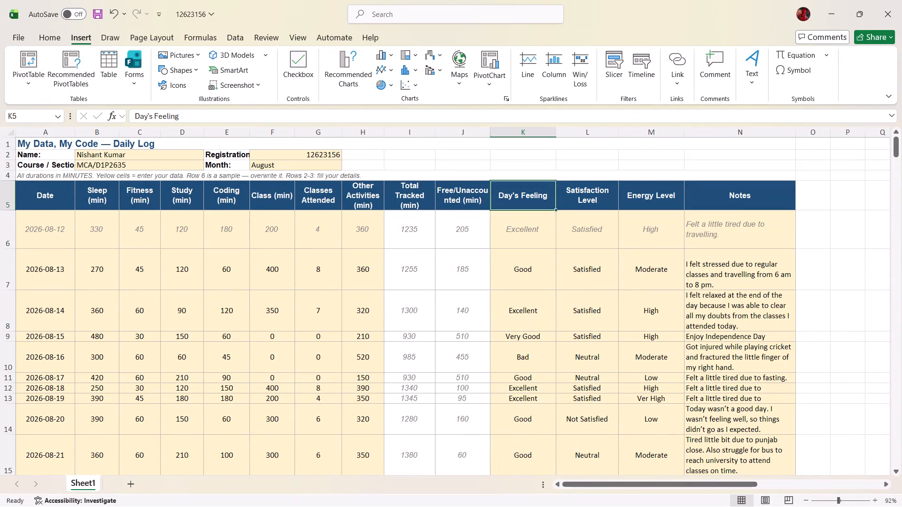
pyautogui.rightClick(508, 191)
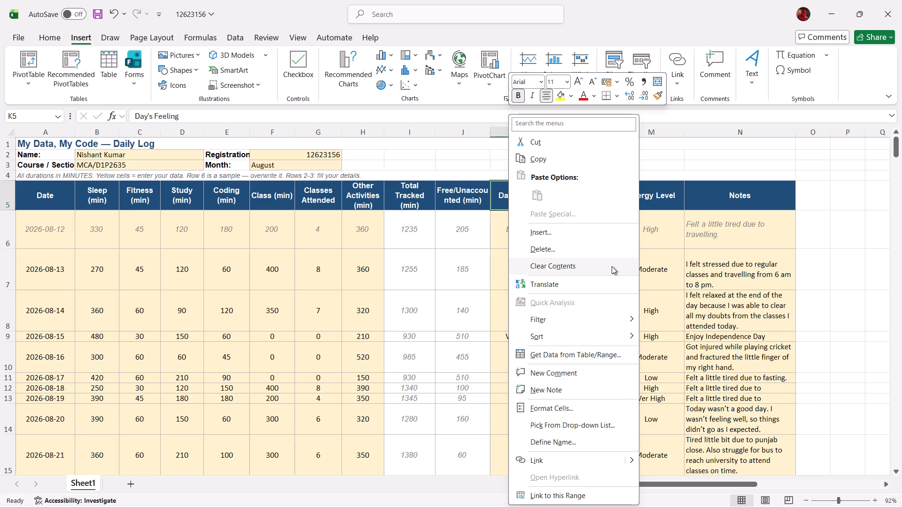
pyautogui.click(400, 15)
pyautogui.click(400, 15)
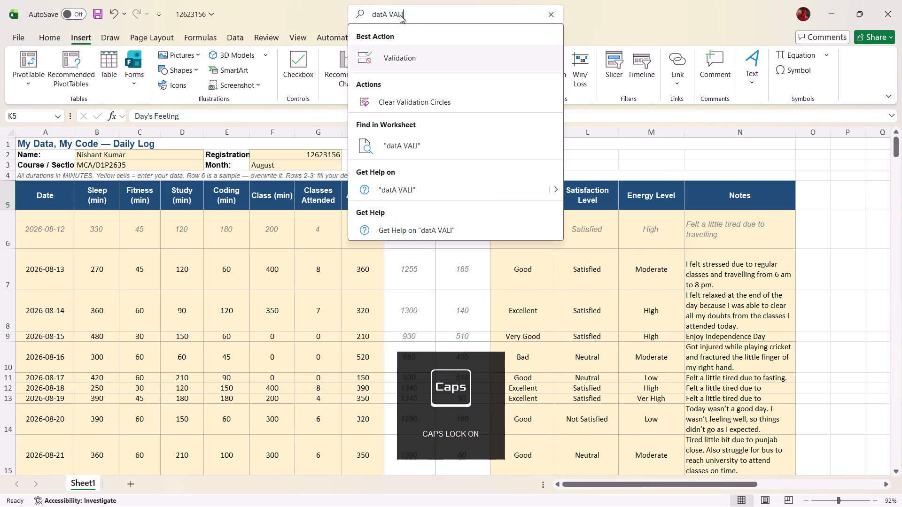
pyautogui.click(412, 52)
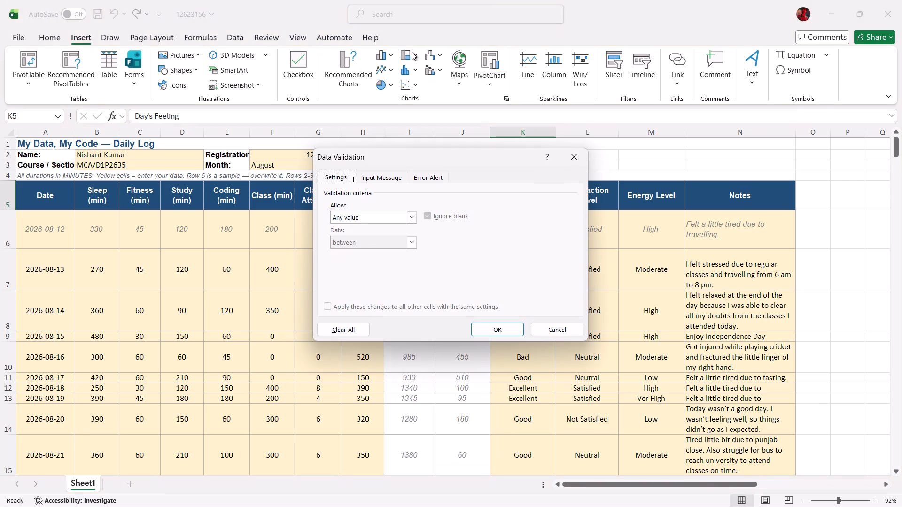
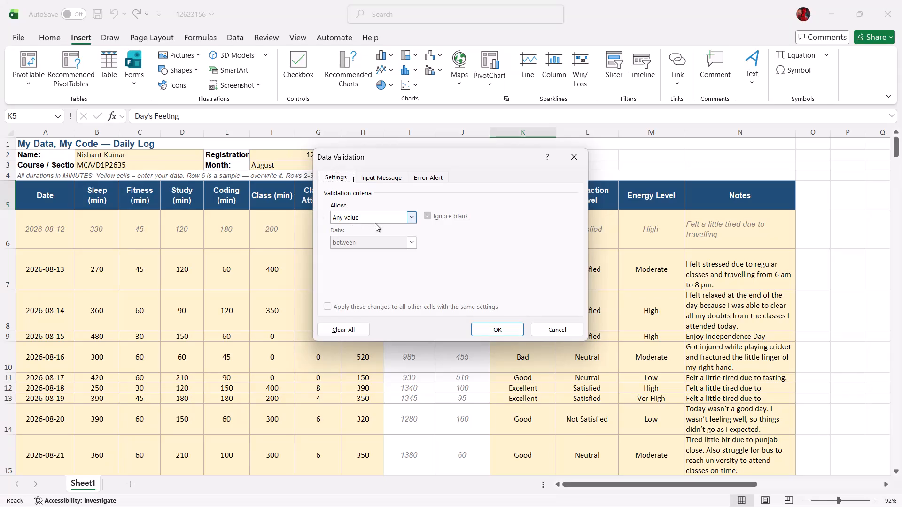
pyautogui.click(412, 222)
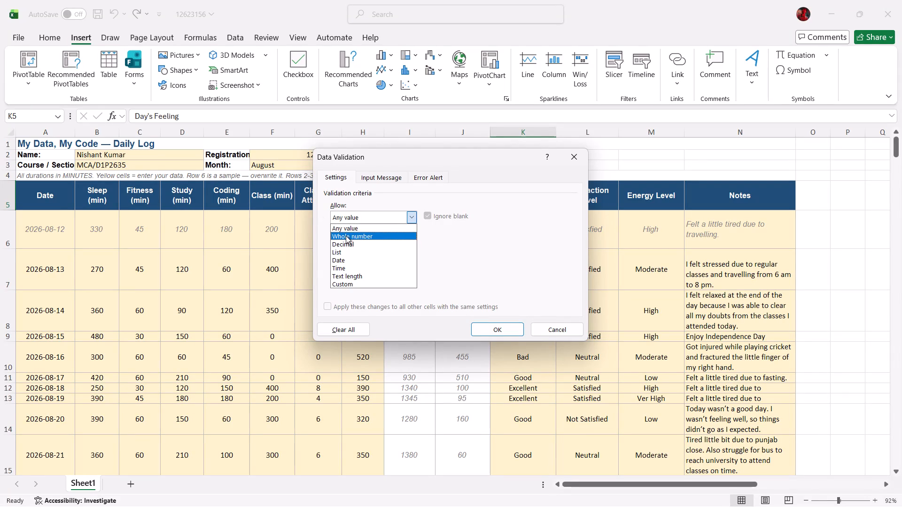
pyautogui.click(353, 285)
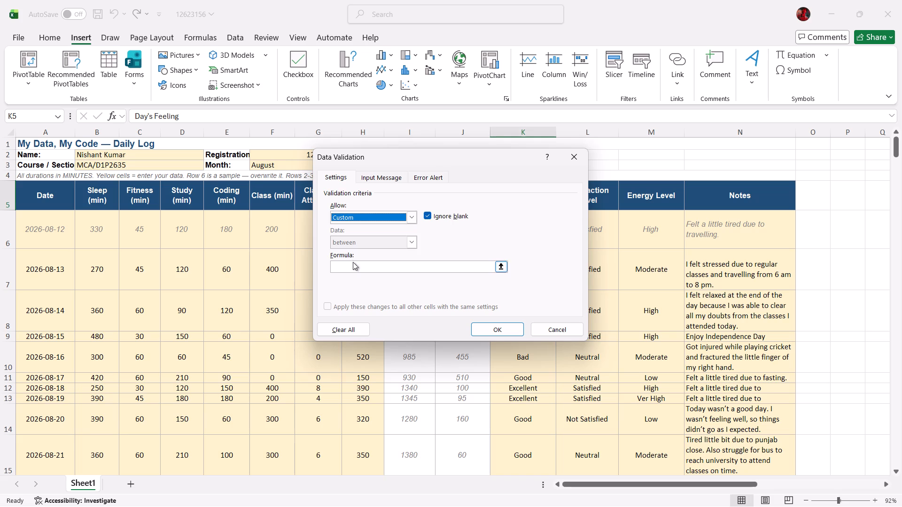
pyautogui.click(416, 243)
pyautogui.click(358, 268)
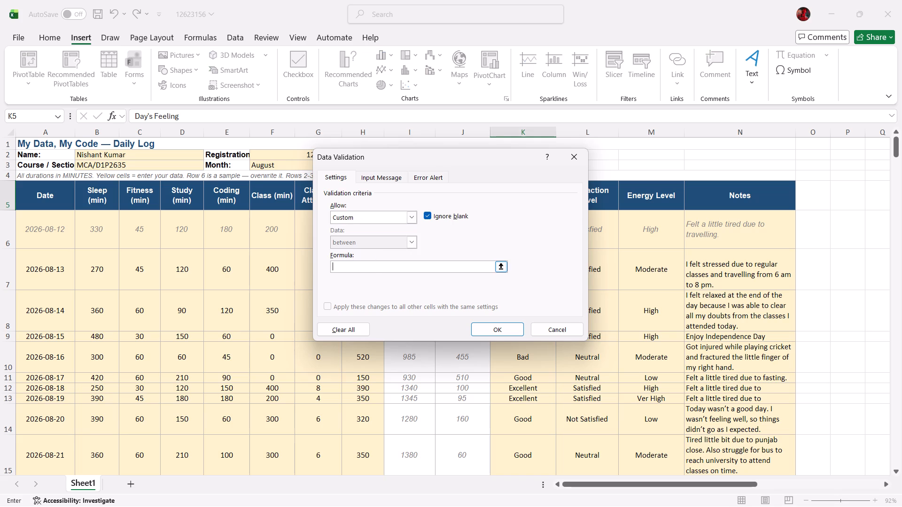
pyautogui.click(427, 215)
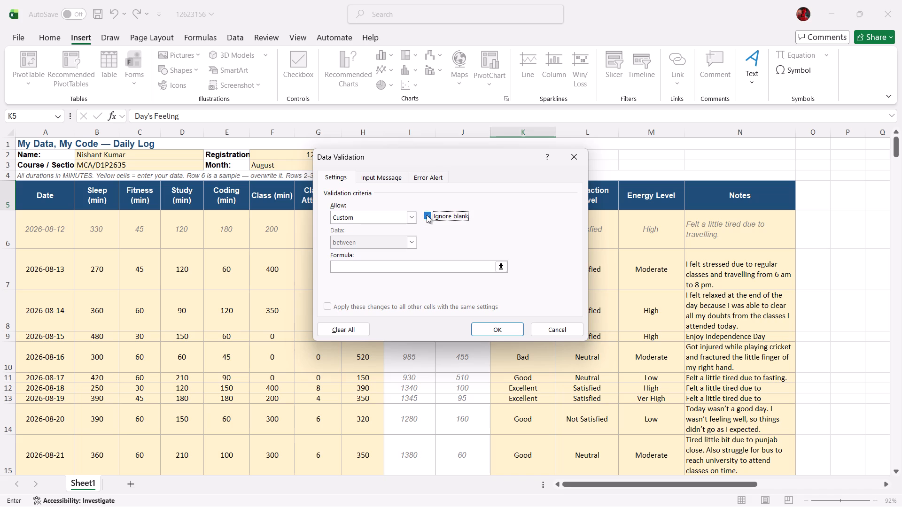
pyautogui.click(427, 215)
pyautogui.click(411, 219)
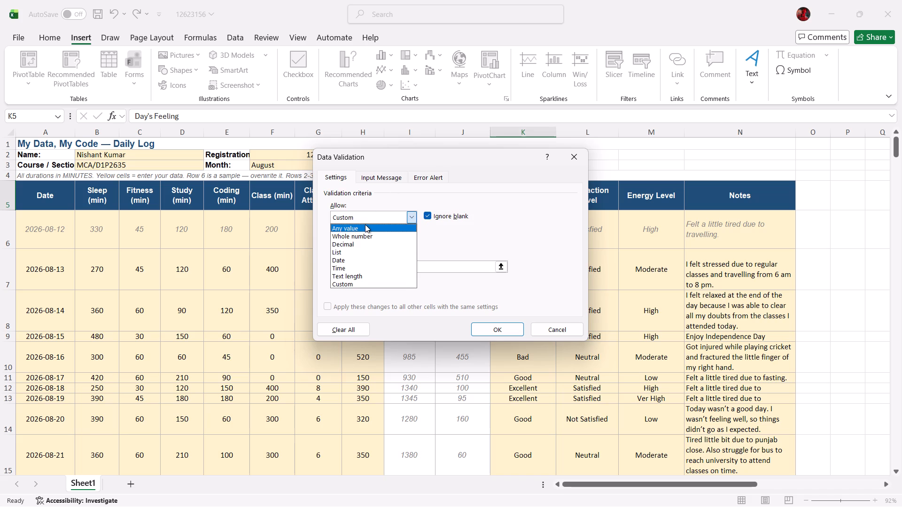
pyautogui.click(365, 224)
# Review the input message and error alert options in the data validation settings for cell K5.
pyautogui.click(378, 179)
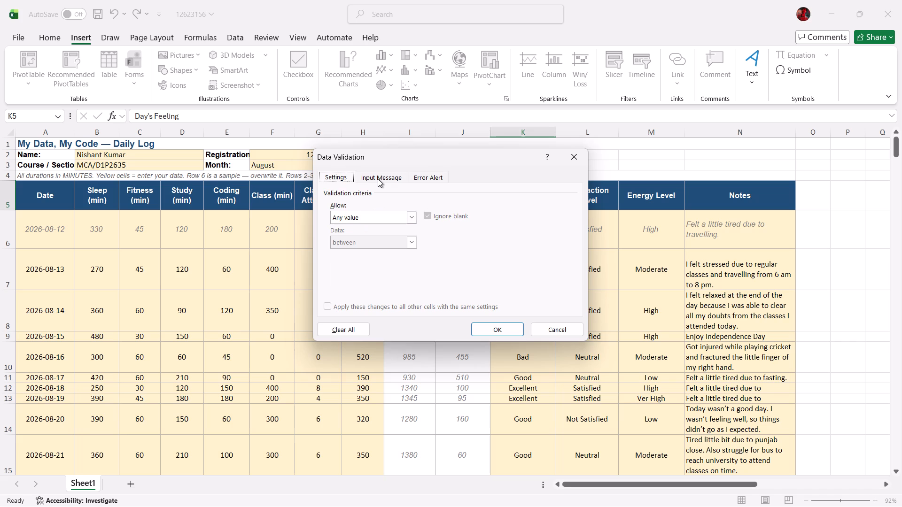
pyautogui.hscroll(1, 366, 273)
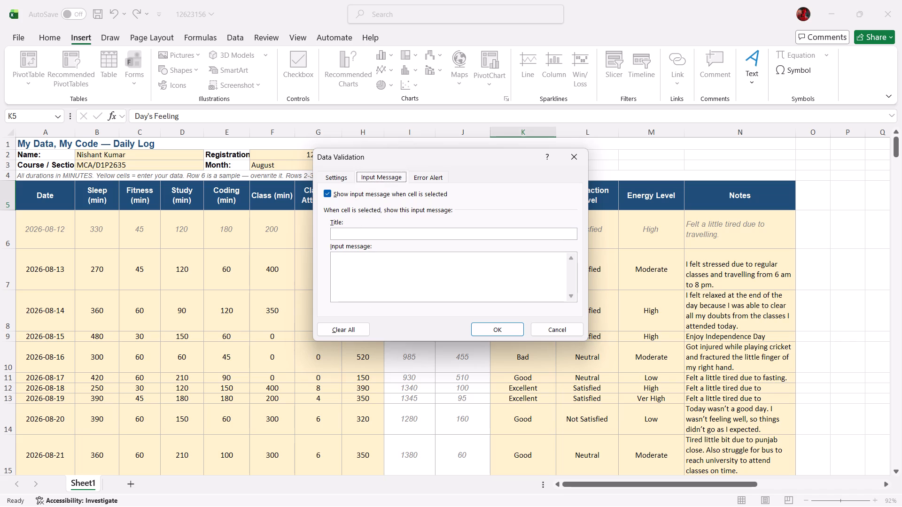
pyautogui.hscroll(1, 366, 273)
pyautogui.click(424, 174)
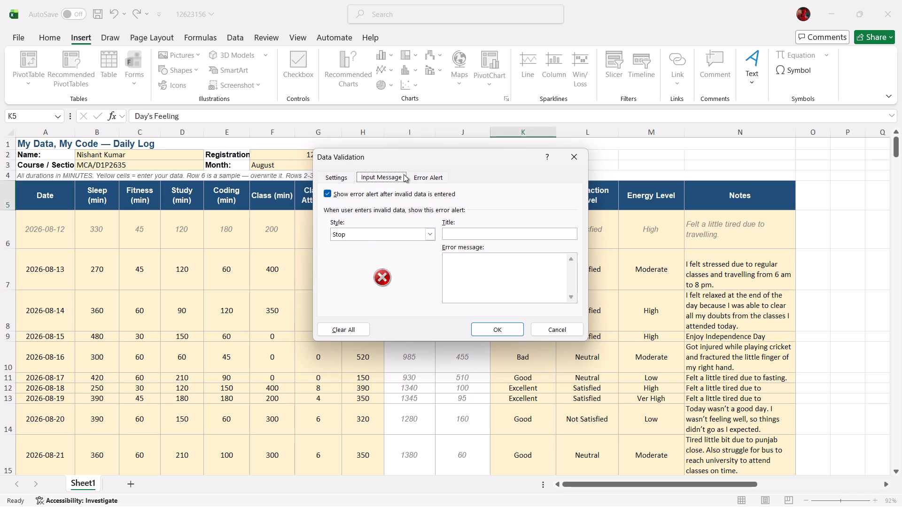
pyautogui.click(390, 174)
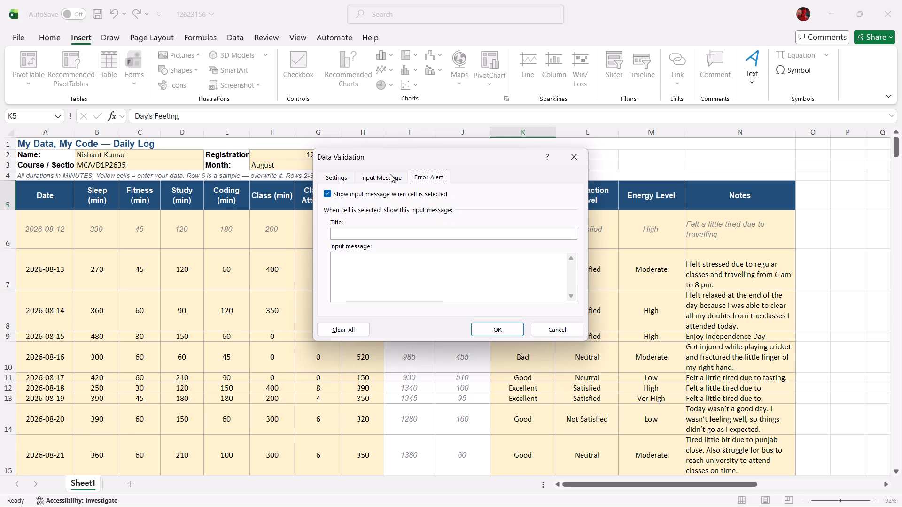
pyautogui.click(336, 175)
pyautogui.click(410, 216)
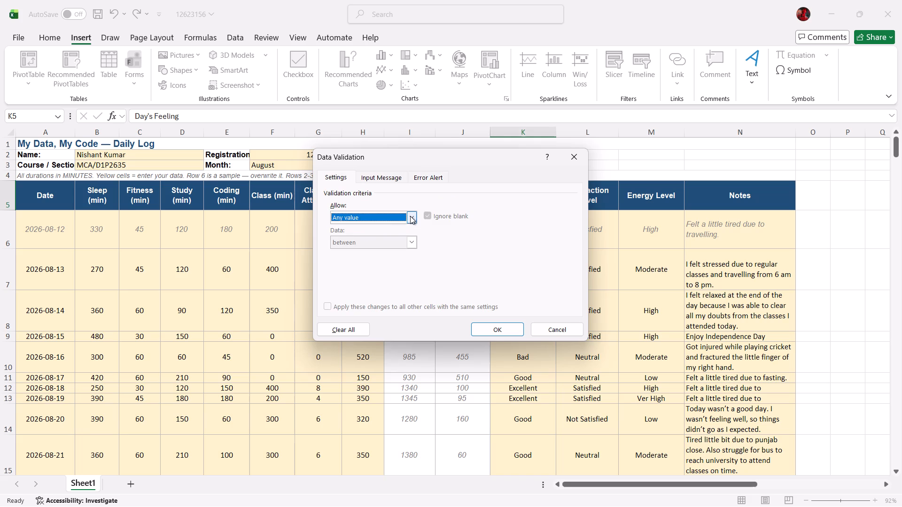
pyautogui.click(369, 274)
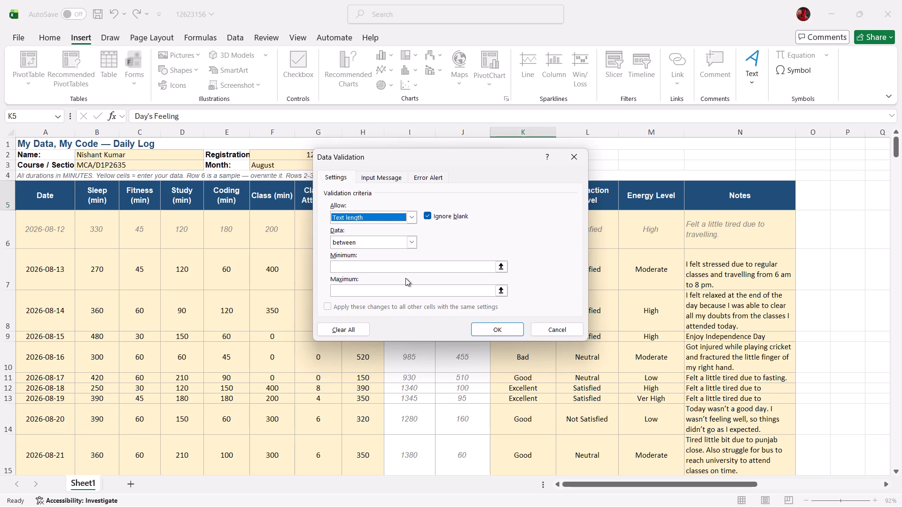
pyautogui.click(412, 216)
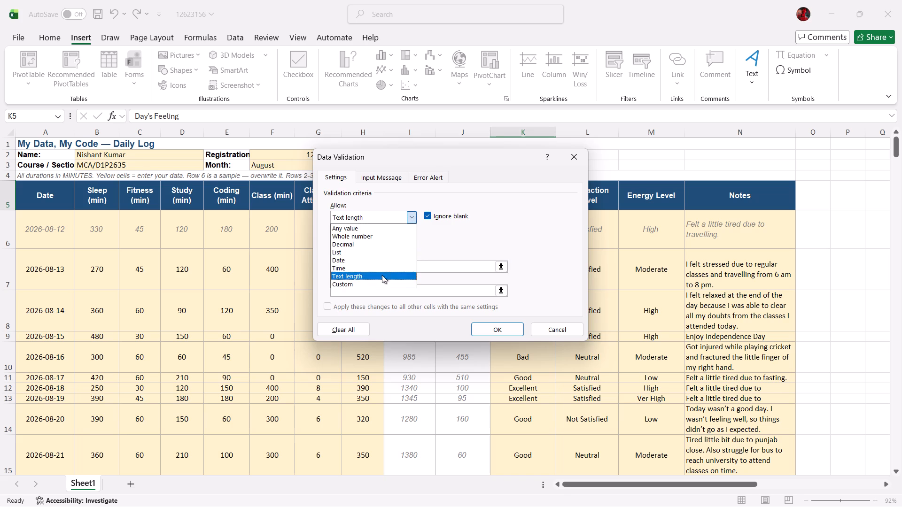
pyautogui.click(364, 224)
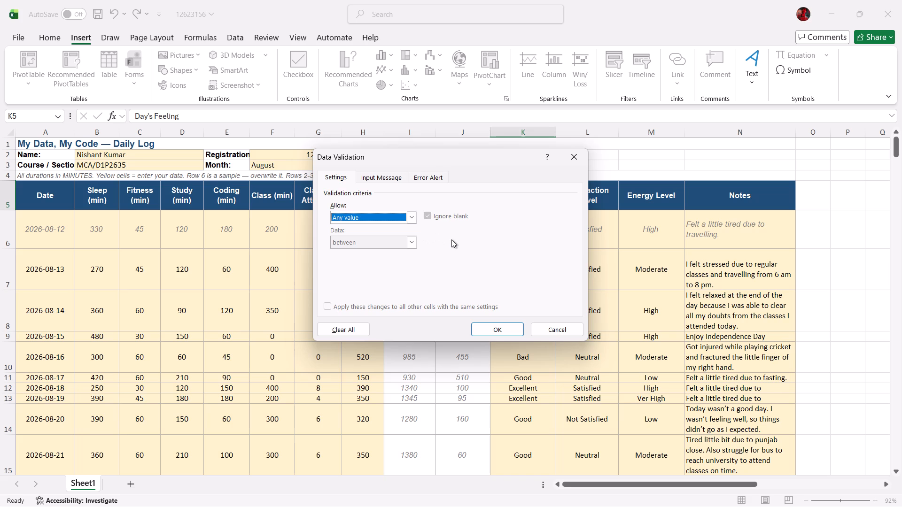
# Open the input message options of the data validation for cell K5.
pyautogui.click(376, 176)
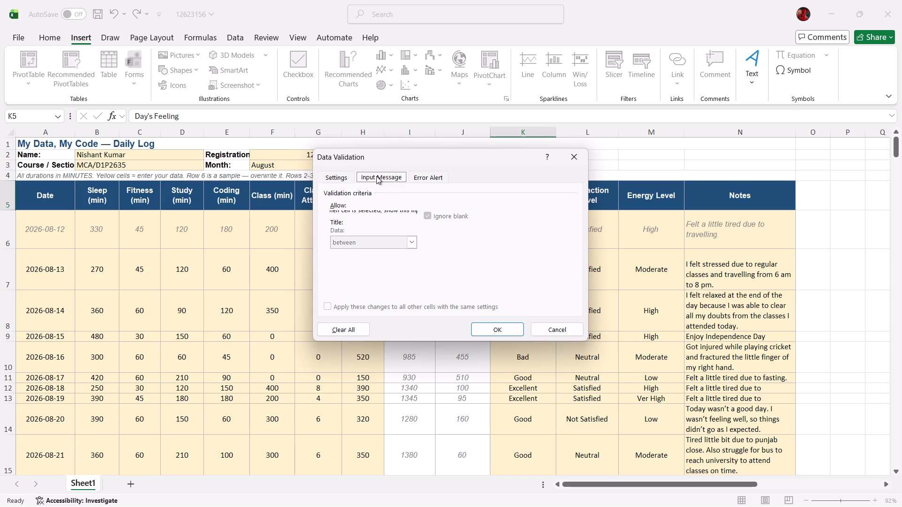
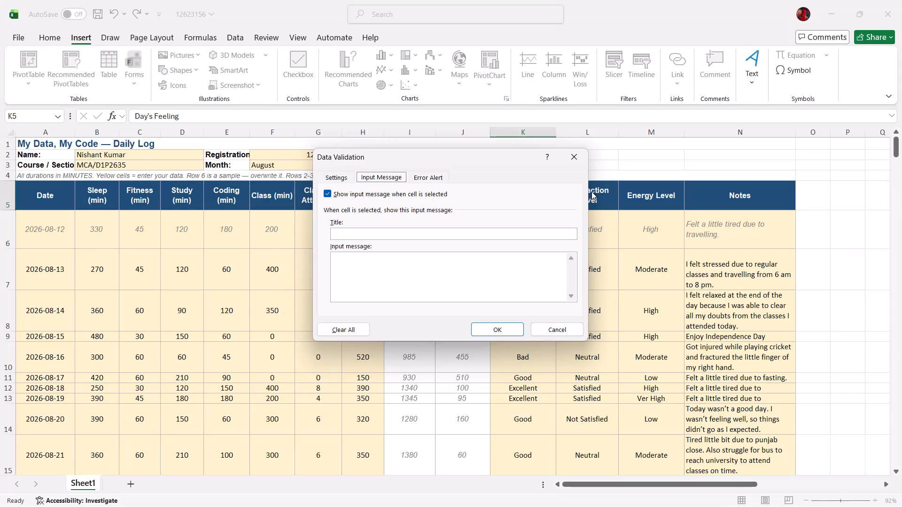
# Close the data validation settings for cell K5 without adding an input message.
pyautogui.click(573, 154)
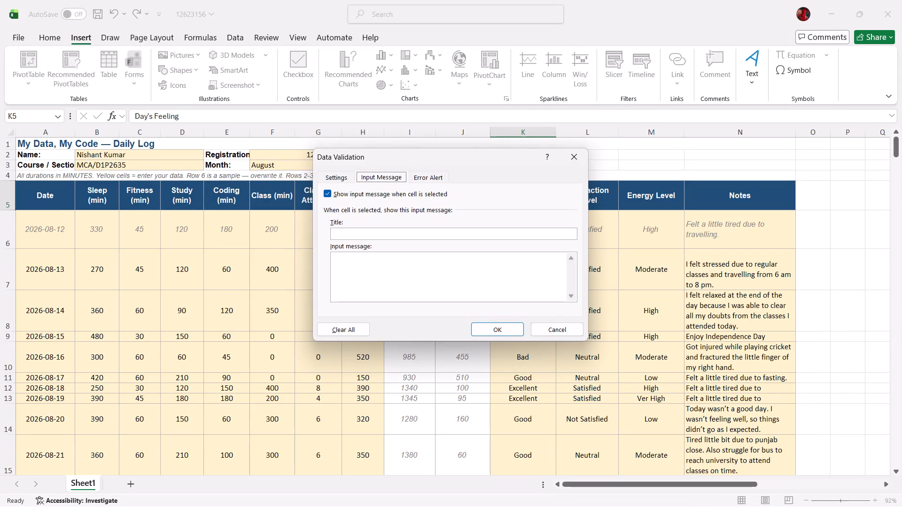
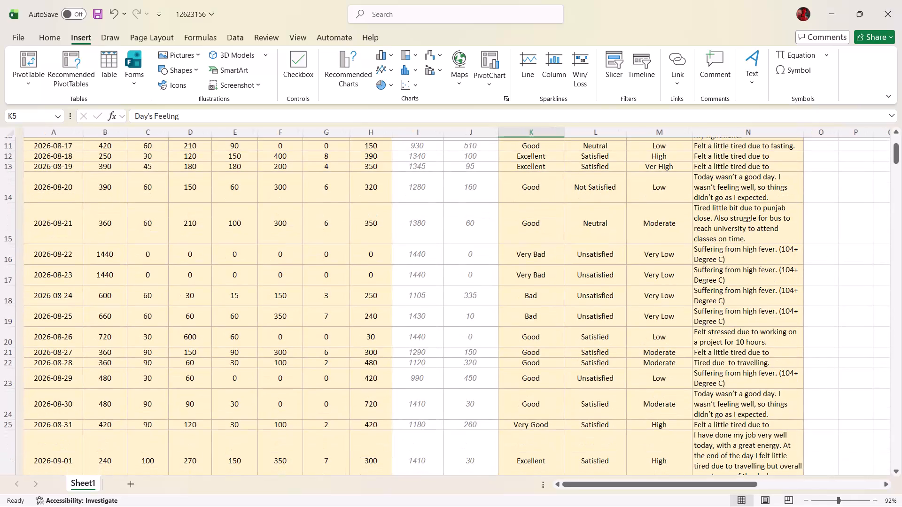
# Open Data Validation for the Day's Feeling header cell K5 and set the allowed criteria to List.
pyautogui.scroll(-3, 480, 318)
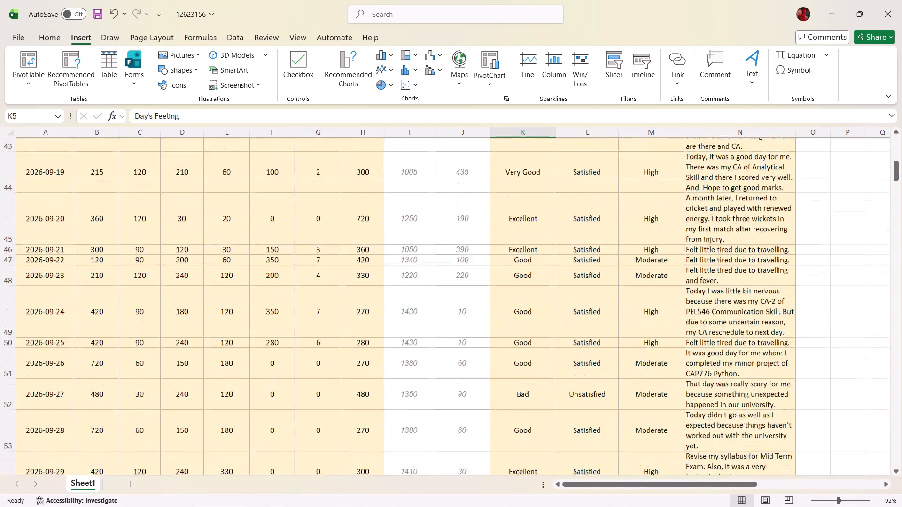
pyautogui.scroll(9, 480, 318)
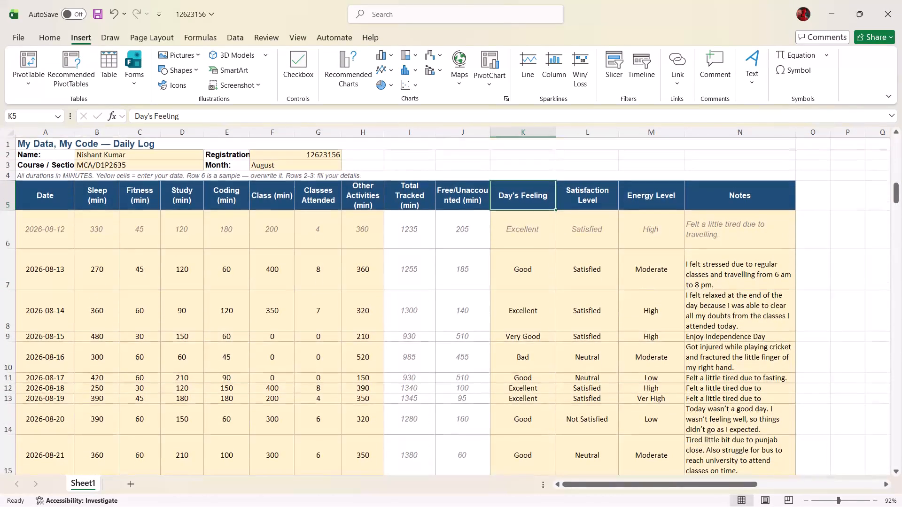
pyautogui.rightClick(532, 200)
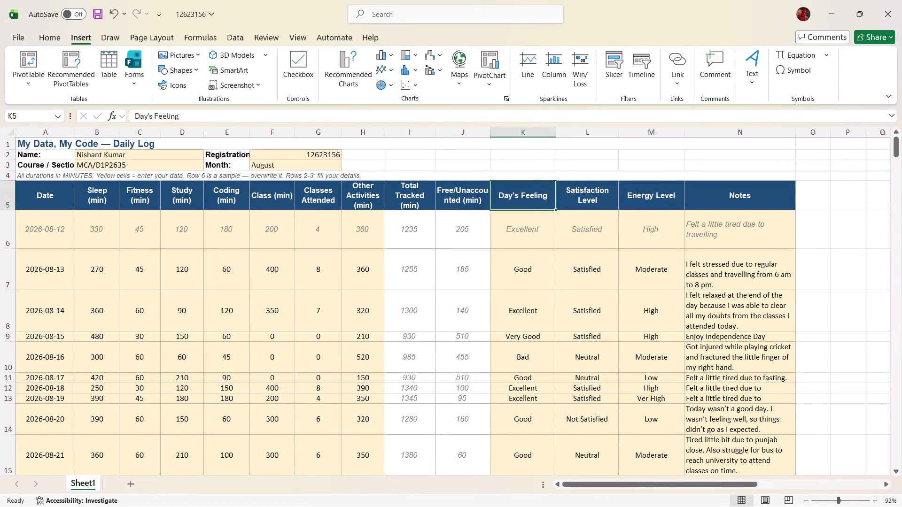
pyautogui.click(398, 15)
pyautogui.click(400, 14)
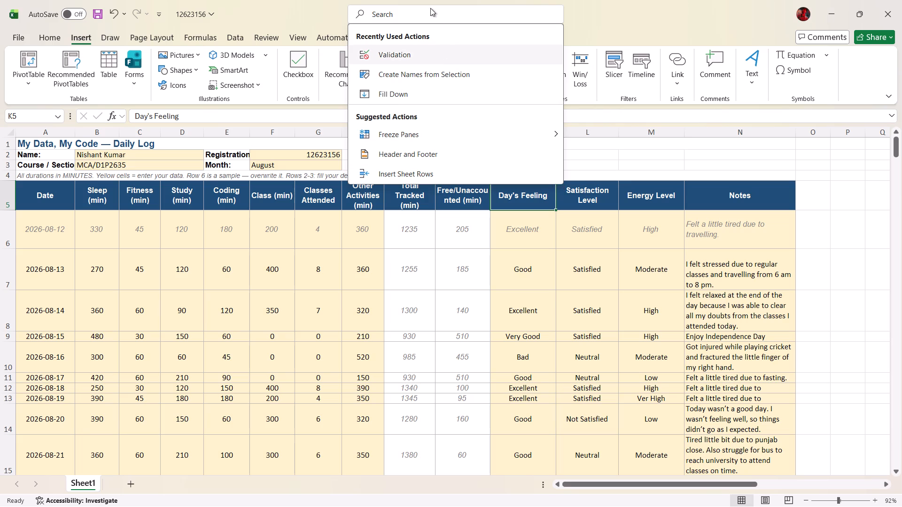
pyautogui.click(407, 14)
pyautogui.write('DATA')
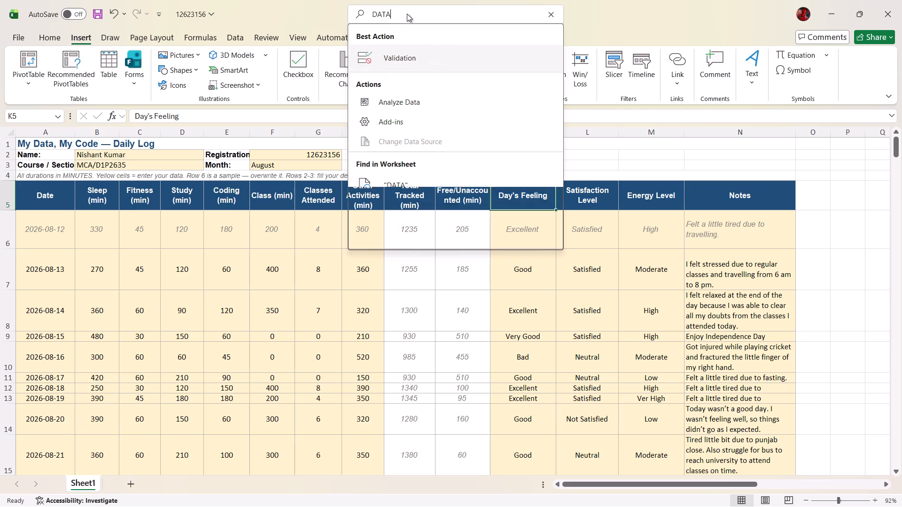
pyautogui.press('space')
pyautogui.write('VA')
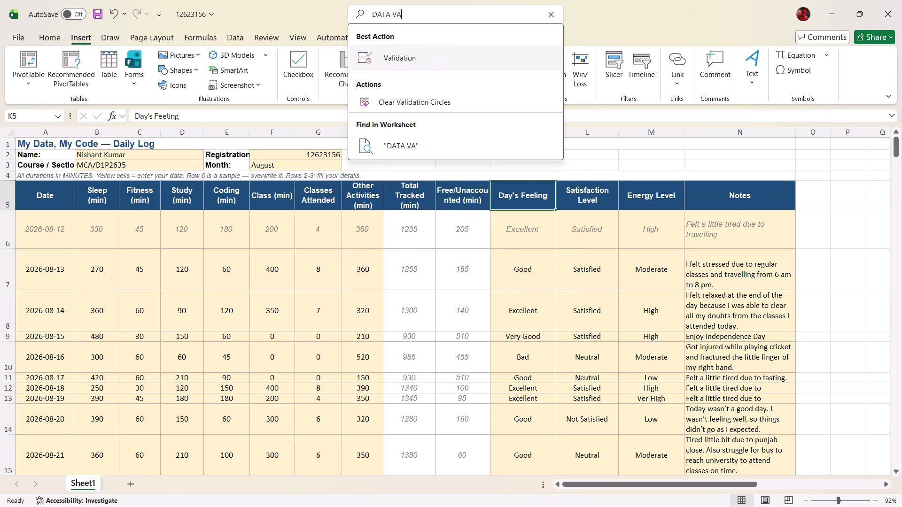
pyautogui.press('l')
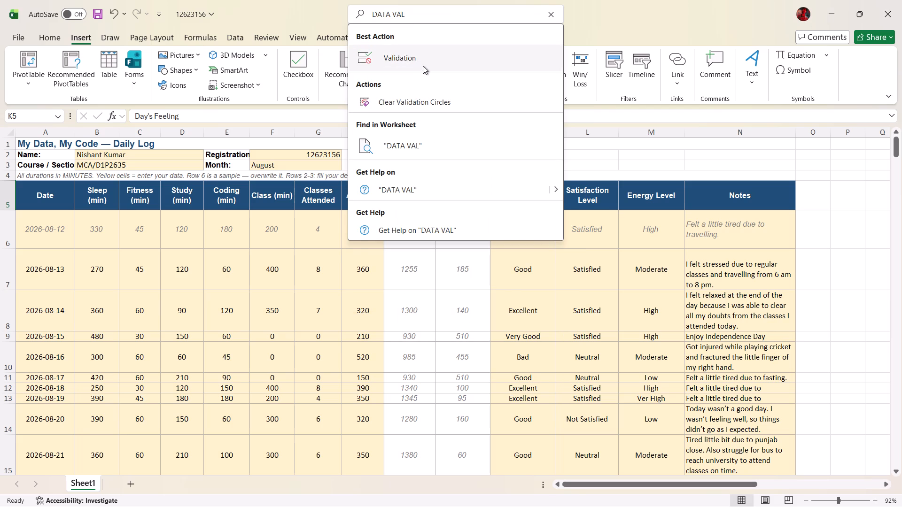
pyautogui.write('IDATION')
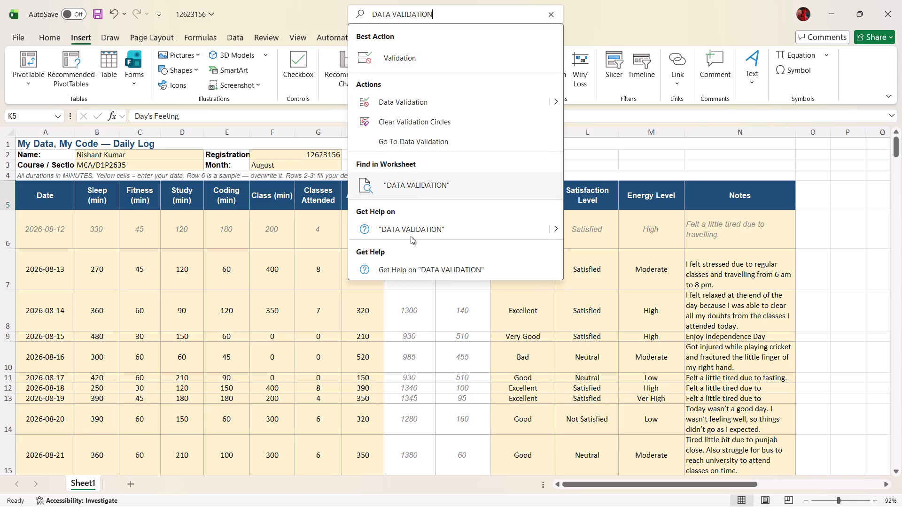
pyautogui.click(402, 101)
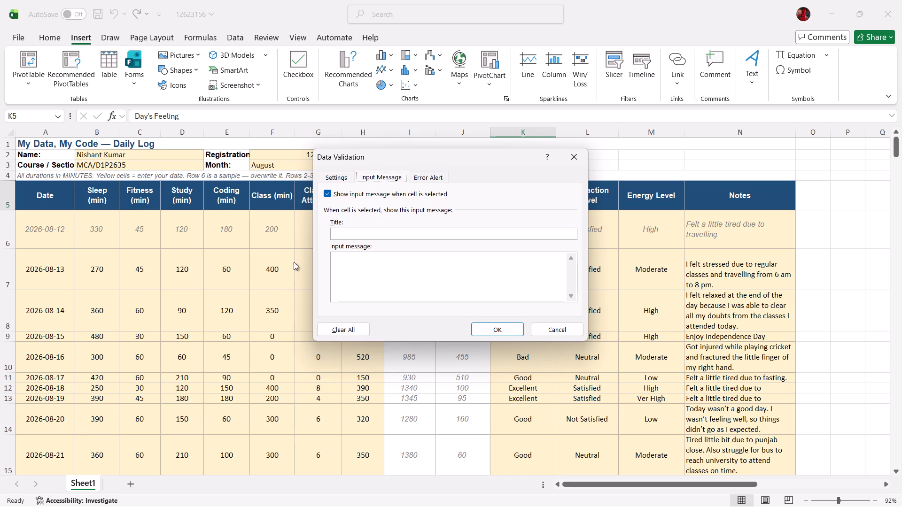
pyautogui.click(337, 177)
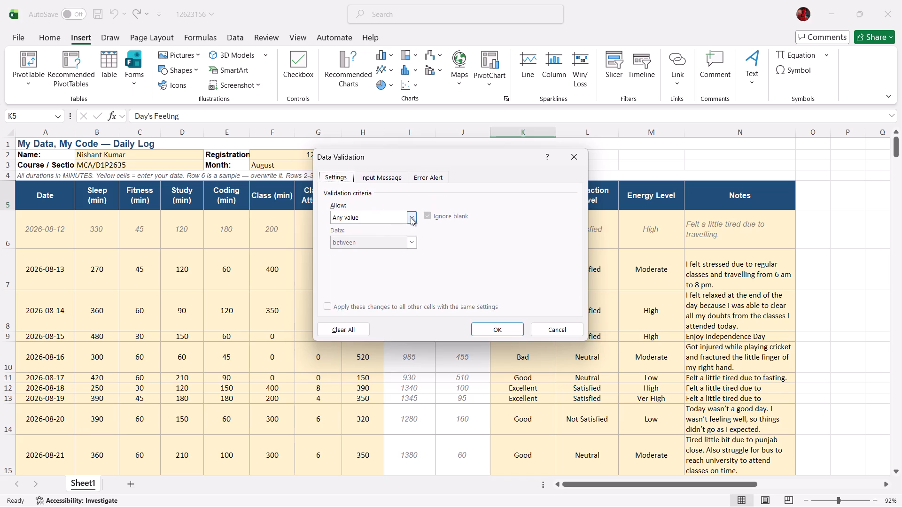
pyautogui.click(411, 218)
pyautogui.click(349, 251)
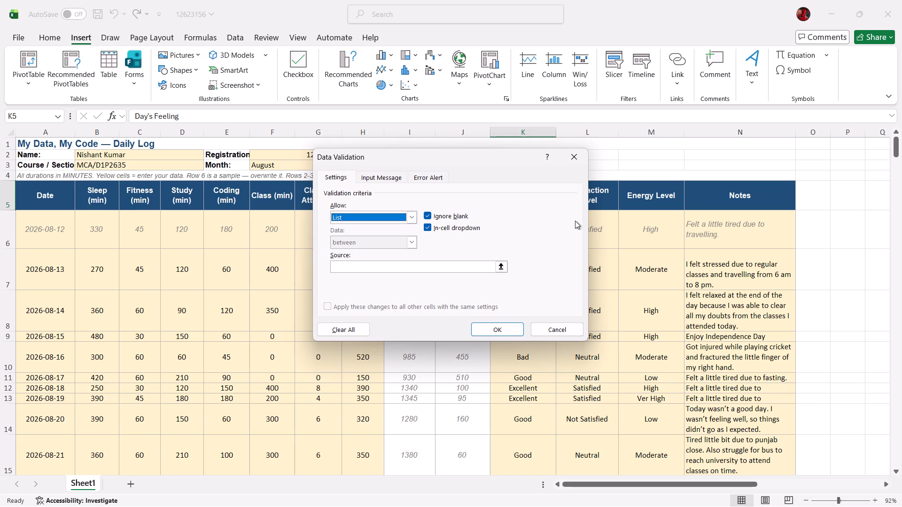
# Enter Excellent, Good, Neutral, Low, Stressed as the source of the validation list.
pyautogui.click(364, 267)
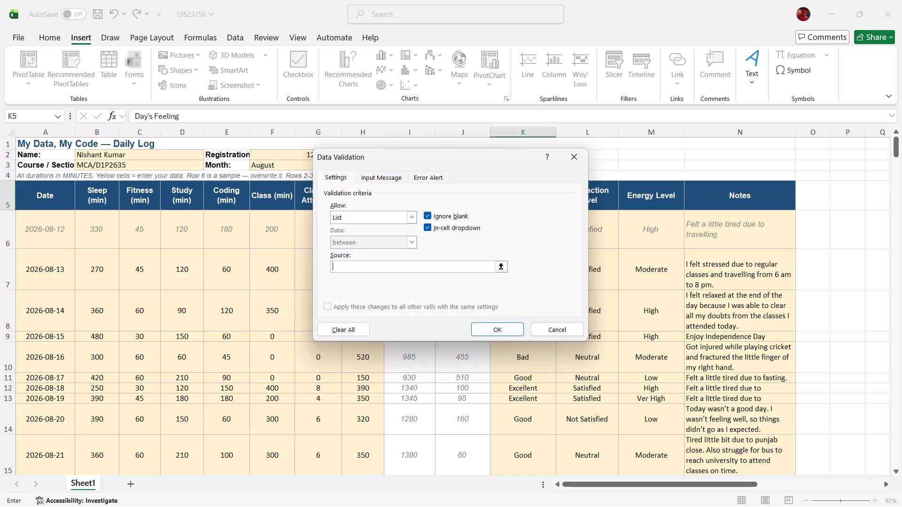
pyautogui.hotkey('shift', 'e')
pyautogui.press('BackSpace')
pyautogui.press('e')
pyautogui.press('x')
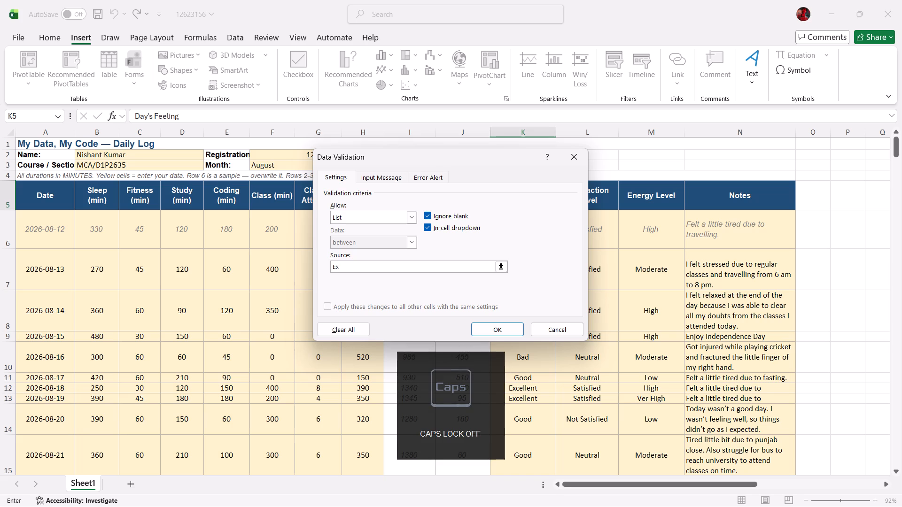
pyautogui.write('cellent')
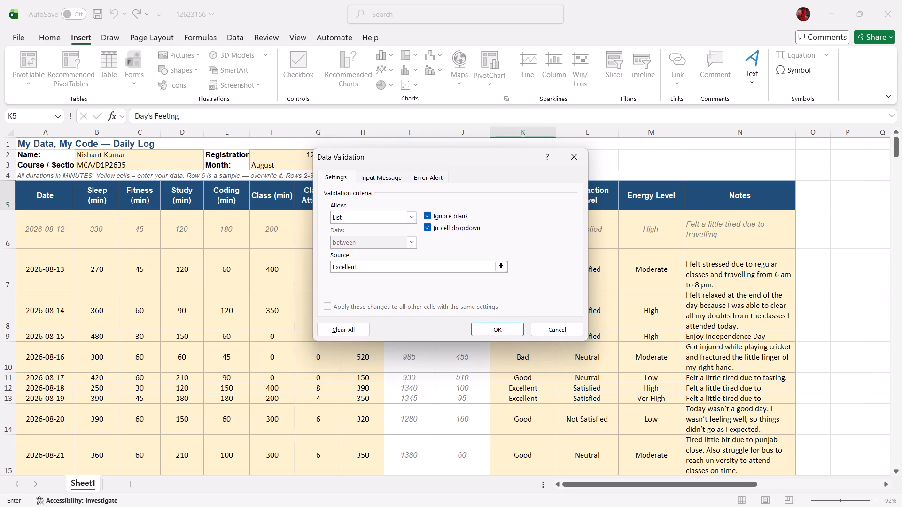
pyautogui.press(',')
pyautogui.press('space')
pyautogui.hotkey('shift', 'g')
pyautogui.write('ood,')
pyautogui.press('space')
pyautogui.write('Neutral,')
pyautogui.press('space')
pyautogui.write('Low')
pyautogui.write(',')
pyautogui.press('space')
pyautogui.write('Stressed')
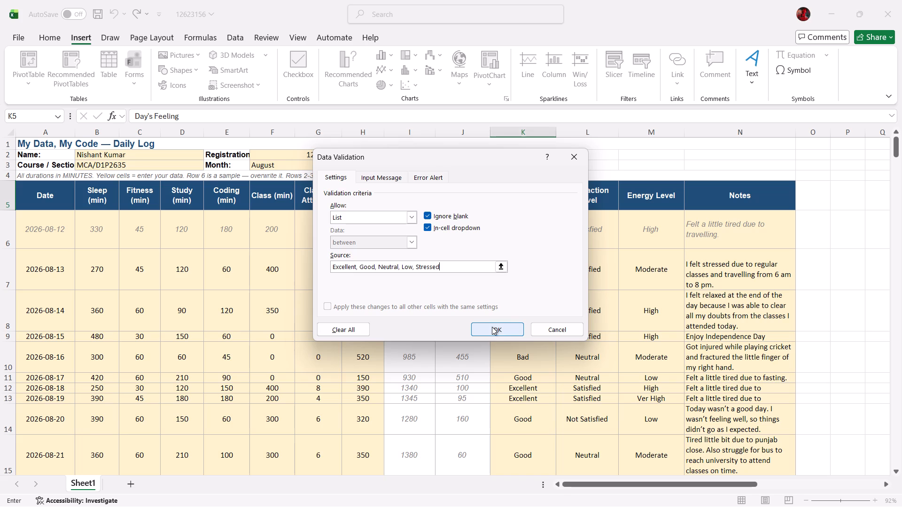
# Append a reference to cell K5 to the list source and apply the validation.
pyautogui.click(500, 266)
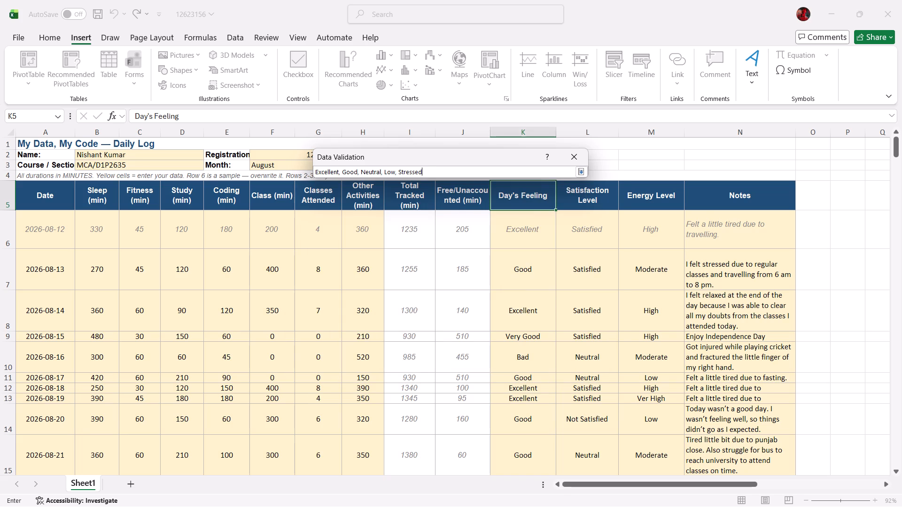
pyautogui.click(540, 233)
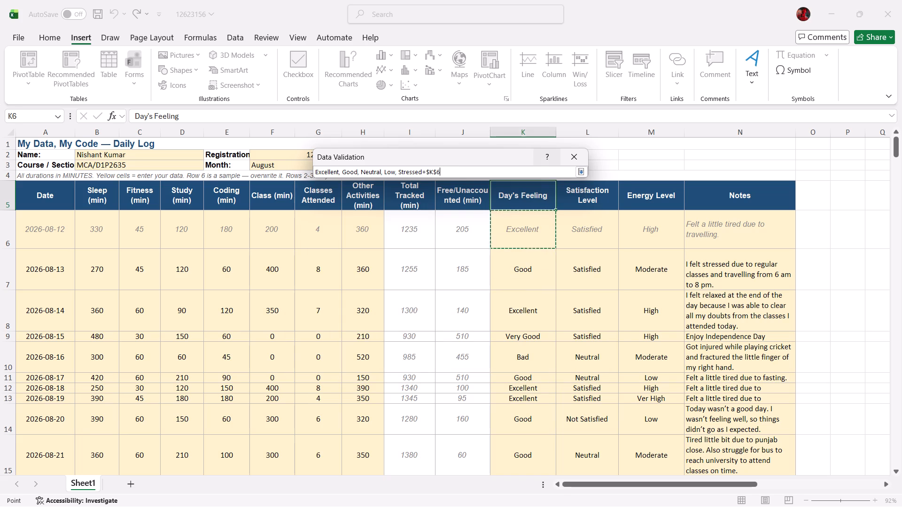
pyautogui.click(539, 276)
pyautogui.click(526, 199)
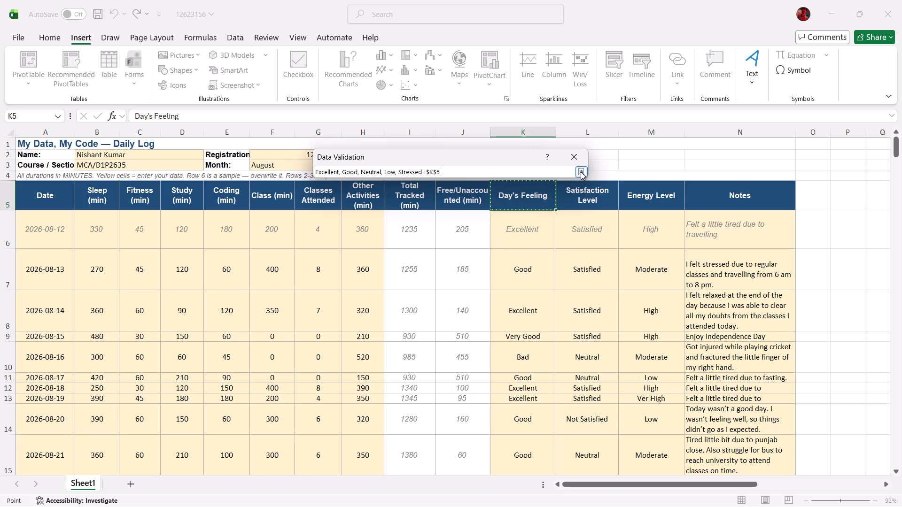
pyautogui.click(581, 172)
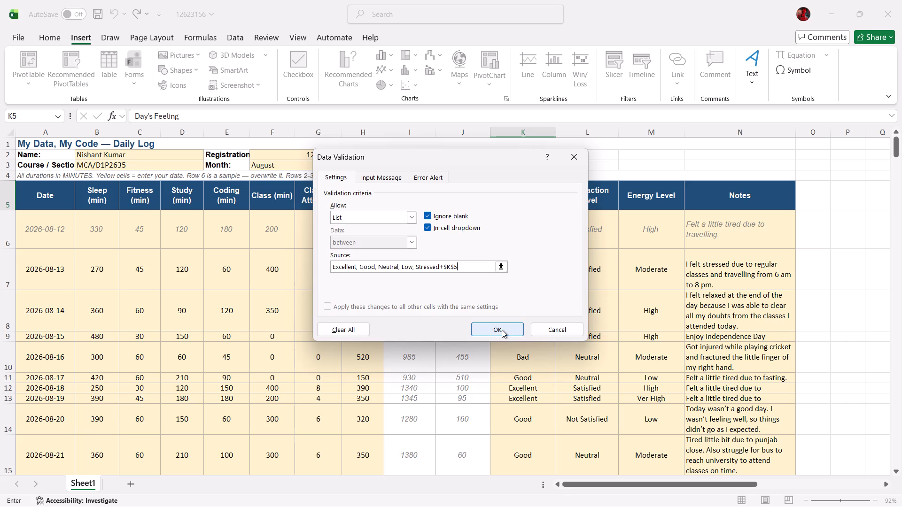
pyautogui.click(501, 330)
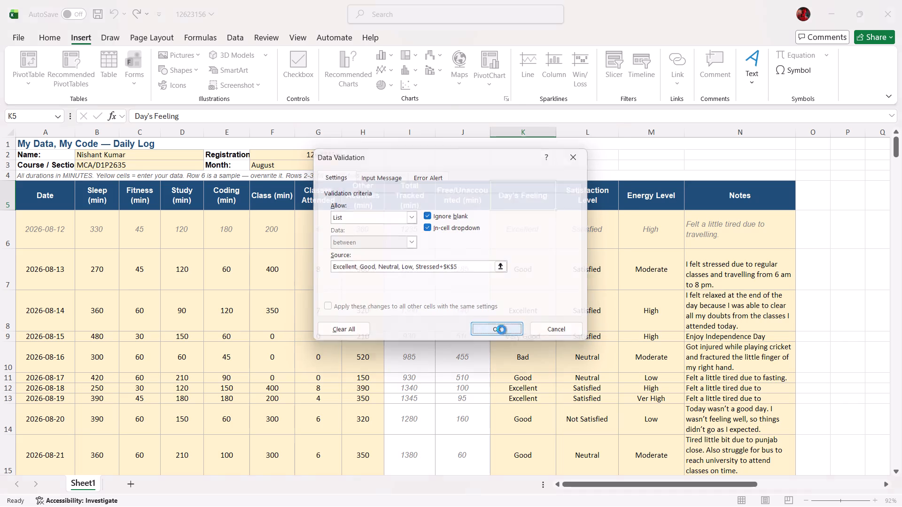
# Check the options offered by the dropdown in the Day's Feeling header cell K5.
pyautogui.click(547, 229)
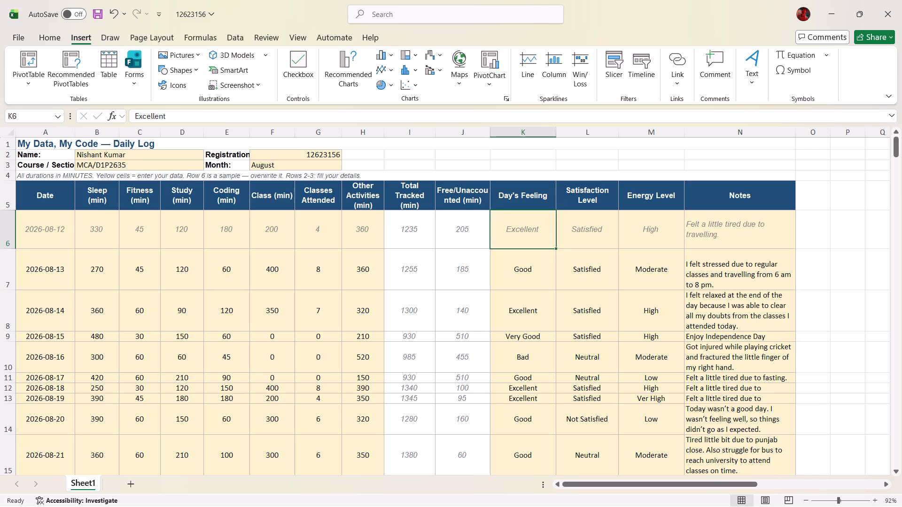
pyautogui.click(545, 199)
pyautogui.click(561, 203)
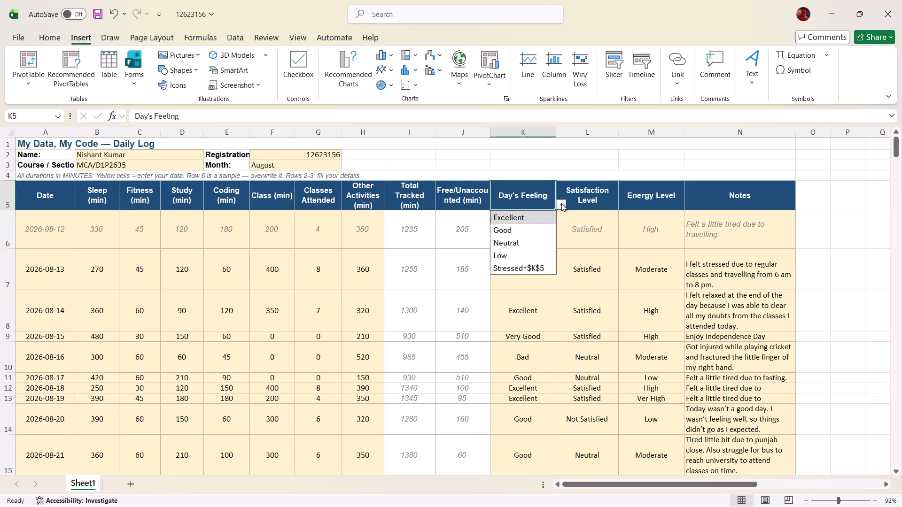
pyautogui.click(561, 203)
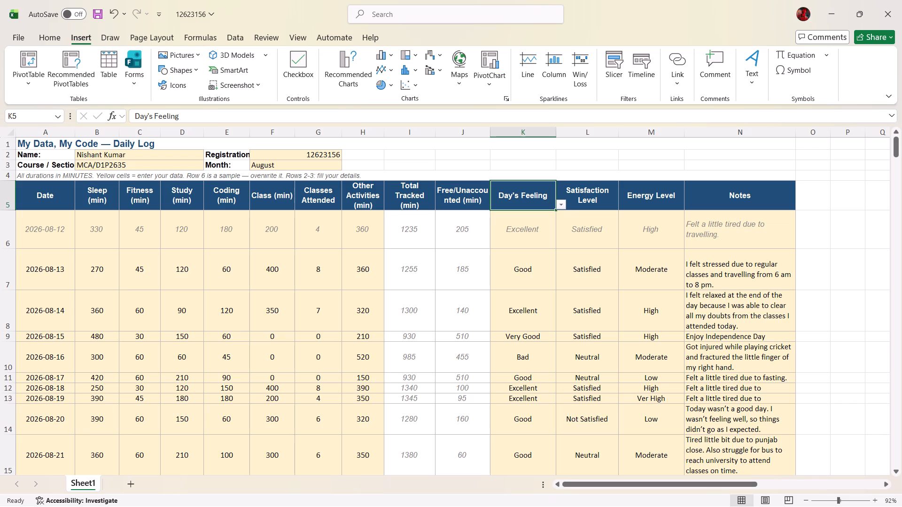
pyautogui.click(547, 200)
pyautogui.click(543, 228)
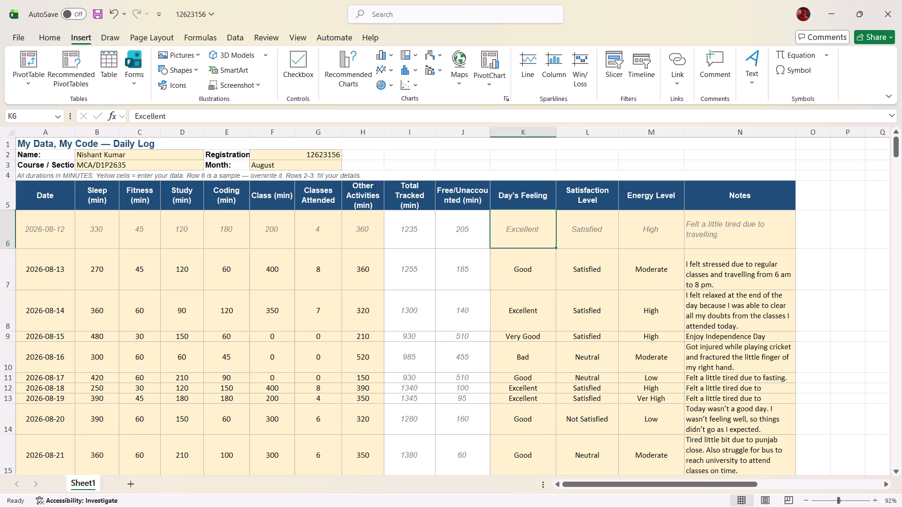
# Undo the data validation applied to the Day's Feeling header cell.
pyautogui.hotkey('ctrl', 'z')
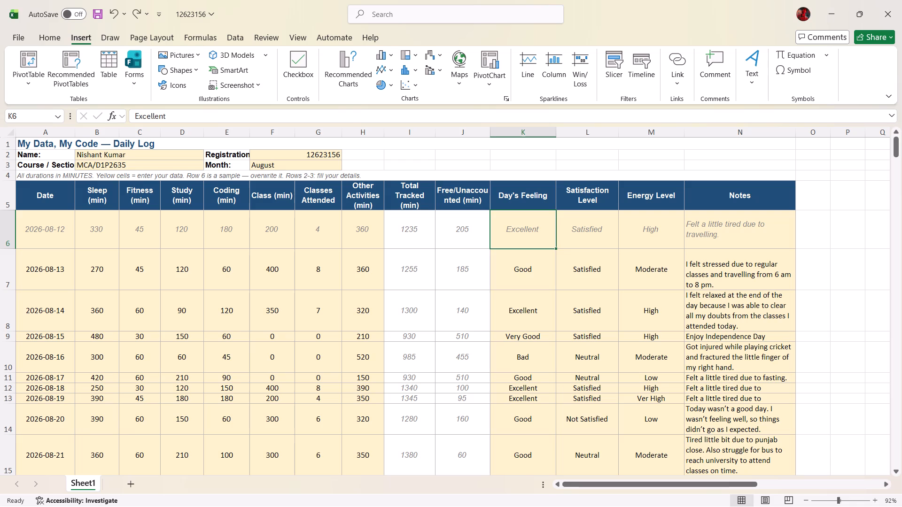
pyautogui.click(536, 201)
# Open data validation for the first Day's Feeling entry, K6, and set it to allow a list.
pyautogui.click(531, 235)
pyautogui.click(411, 19)
pyautogui.write('daata validtion')
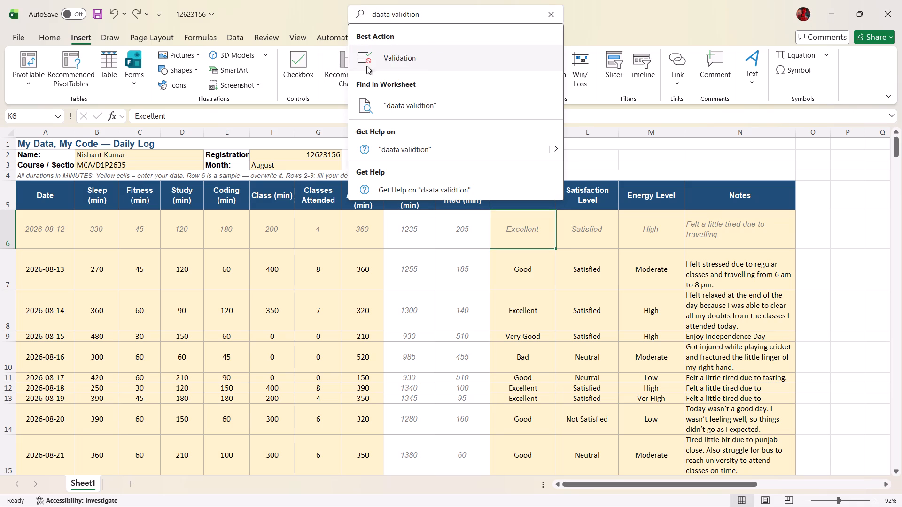
pyautogui.click(393, 63)
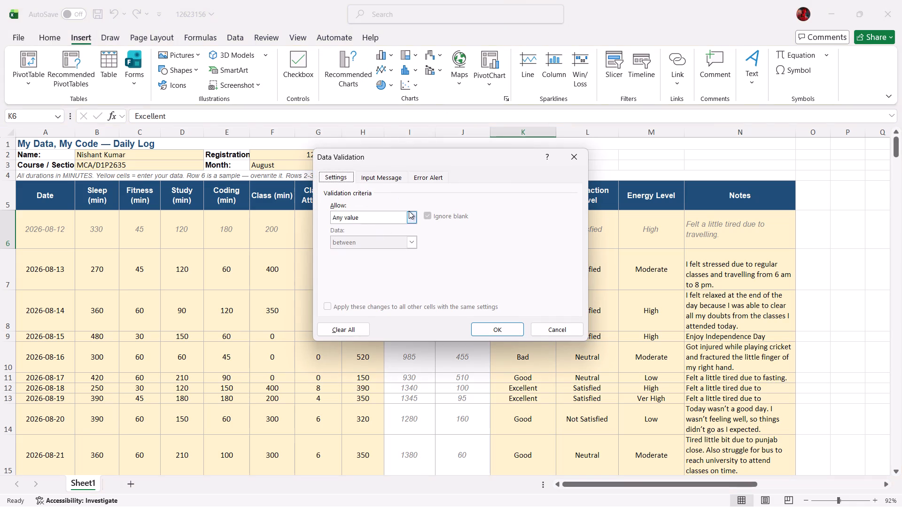
pyautogui.click(412, 215)
pyautogui.click(359, 255)
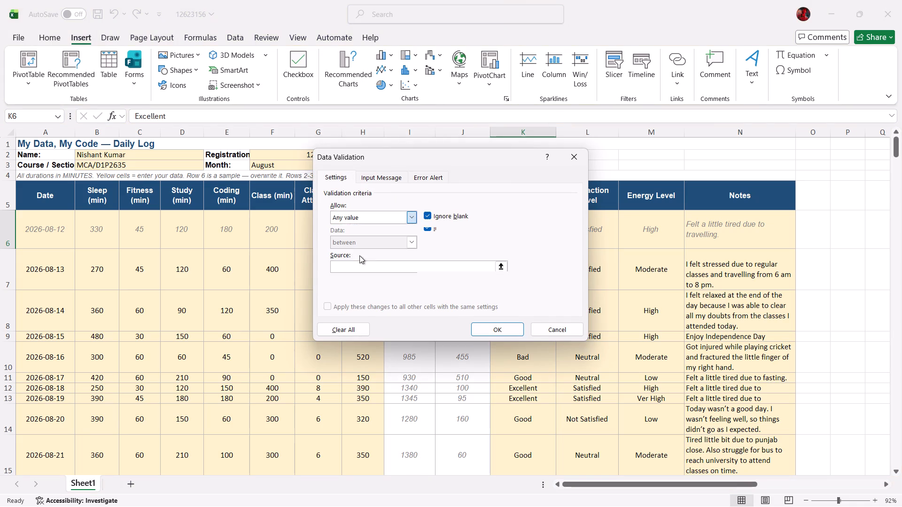
# Enter Excellent, Good, Neutral, Low, stressed as the source of the validation list.
pyautogui.click(368, 266)
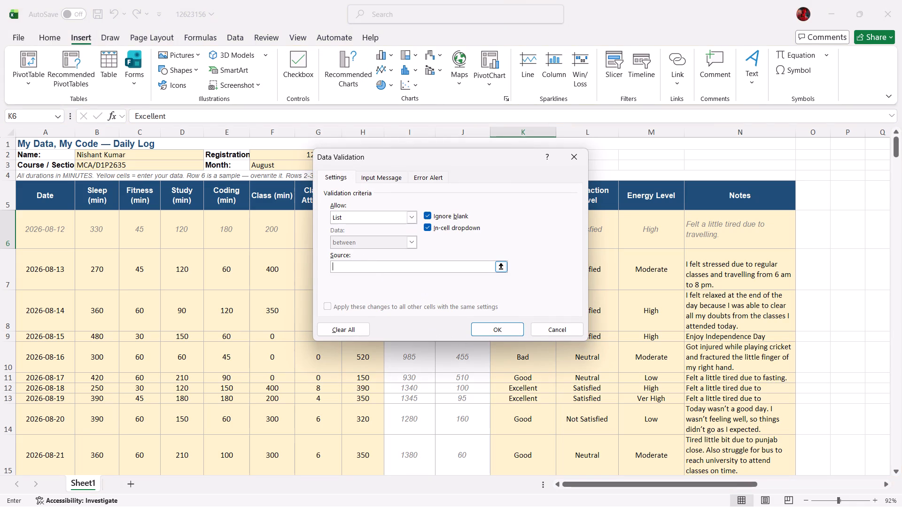
pyautogui.write('Ex')
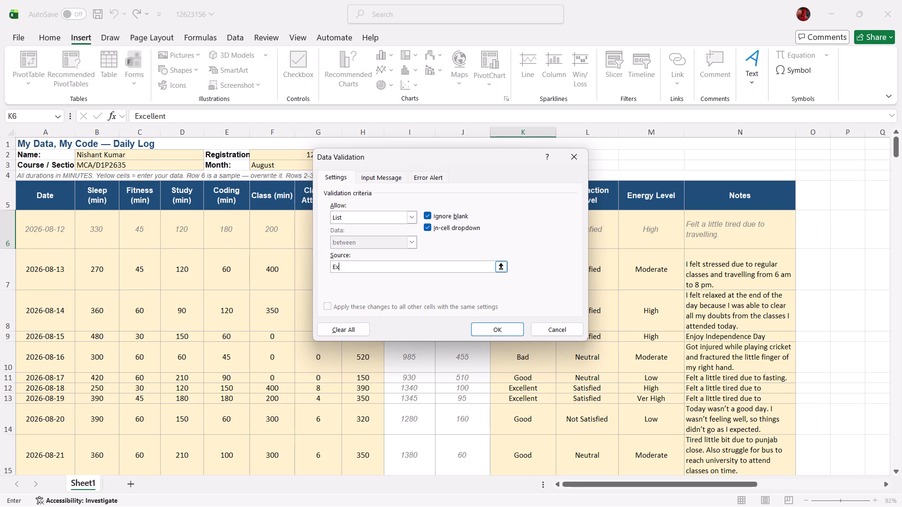
pyautogui.write('cellent')
pyautogui.write(',')
pyautogui.press('space')
pyautogui.hotkey('shift', 'f')
pyautogui.hotkey('shift', 'BackSpace')
pyautogui.write('Goo')
pyautogui.write('d,')
pyautogui.press('space')
pyautogui.write('Neutral')
pyautogui.write(', Low')
pyautogui.press('space')
pyautogui.write(',')
pyautogui.press('space')
pyautogui.press('BackSpace')
pyautogui.press('BackSpace')
pyautogui.press('BackSpace')
pyautogui.write(', stressed')
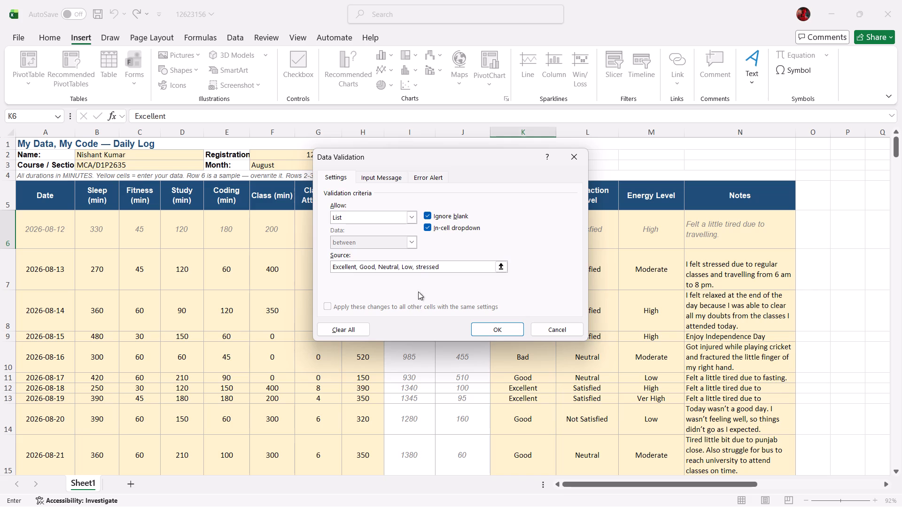
# Correct the last option in the list source to Stressed with a capital S and apply the validation to K6.
pyautogui.click(417, 267)
pyautogui.press('Right')
pyautogui.press('BackSpace')
pyautogui.hotkey('shift', 's')
pyautogui.moveTo(458, 266); pyautogui.dragTo(415, 269)
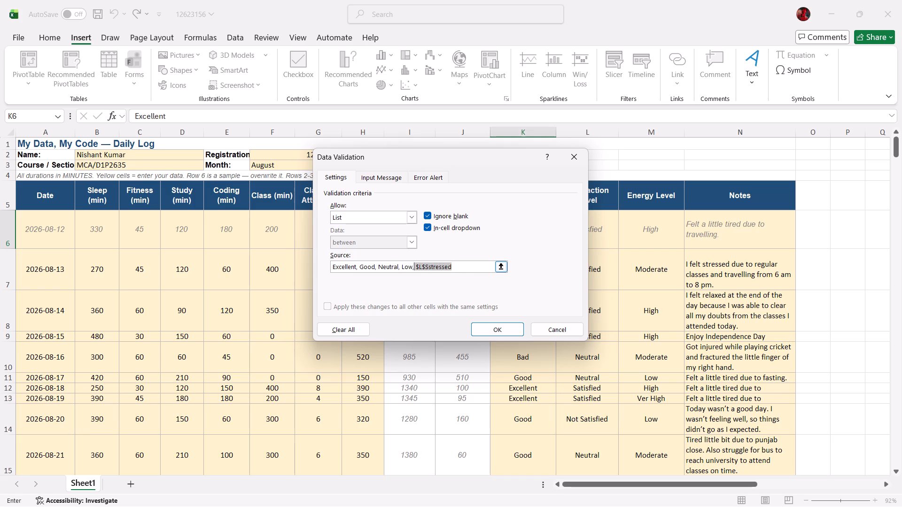
pyautogui.press('space')
pyautogui.write('Stressed')
pyautogui.click(502, 264)
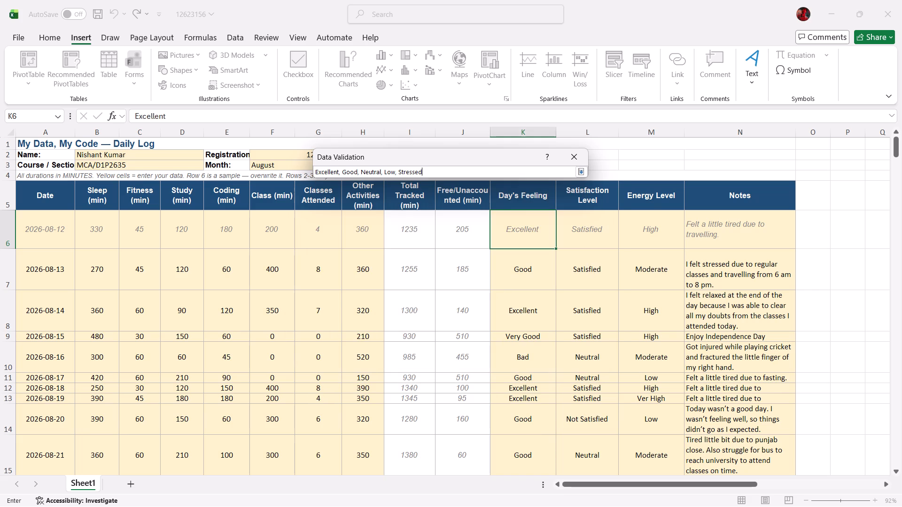
pyautogui.click(583, 172)
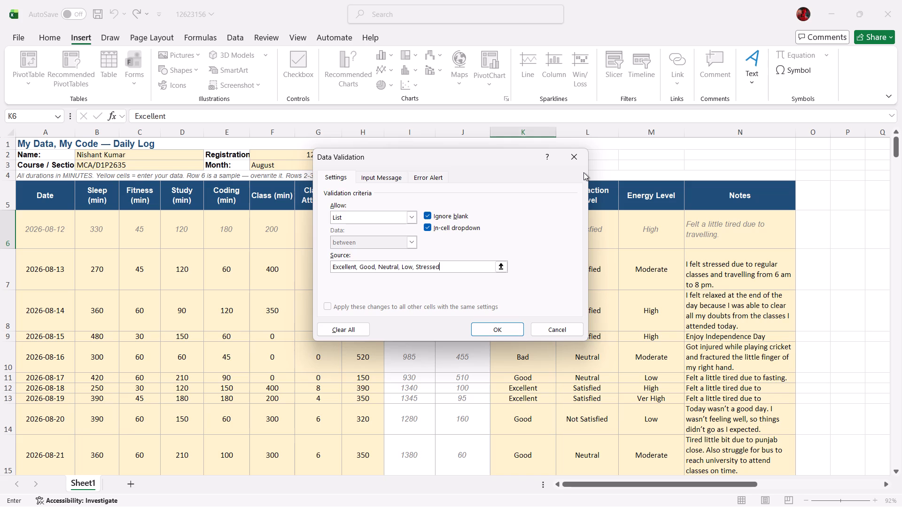
pyautogui.click(497, 329)
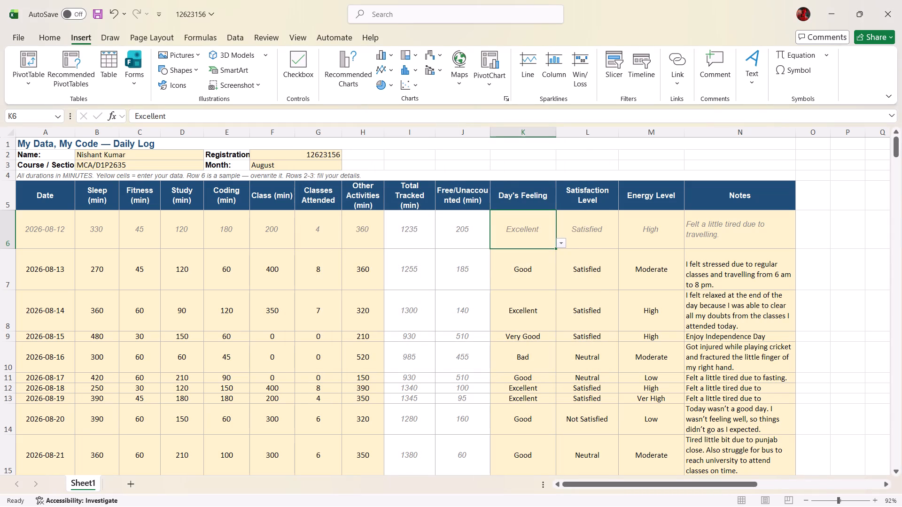
# Fill cell K6 with its validation down the Day's Feeling column to K401, the last row of the shaded log area.
pyautogui.moveTo(556, 248); pyautogui.dragTo(576, 506)
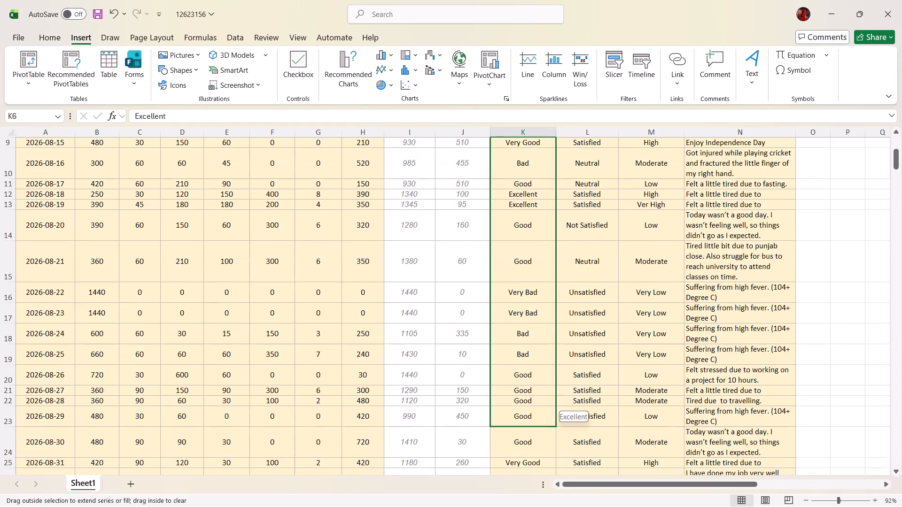
pyautogui.moveTo(576, 506); pyautogui.dragTo(581, 506)
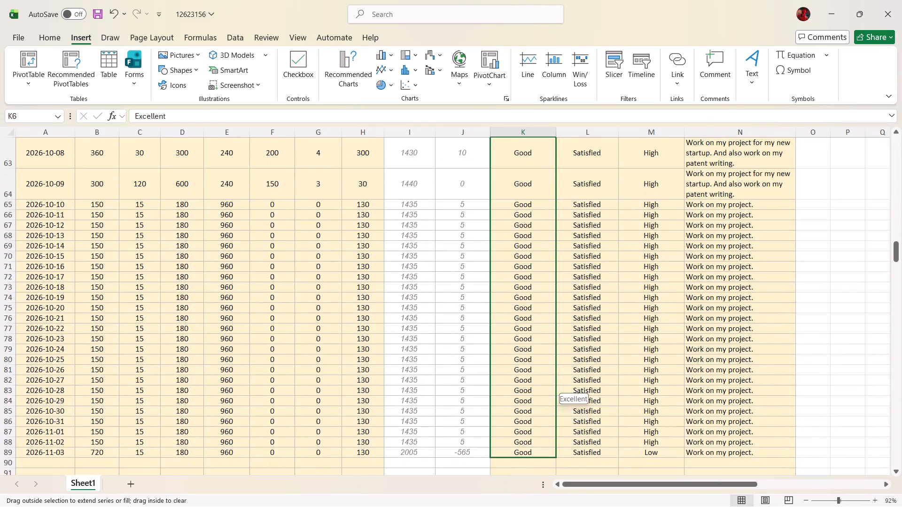
pyautogui.moveTo(581, 506); pyautogui.dragTo(582, 506)
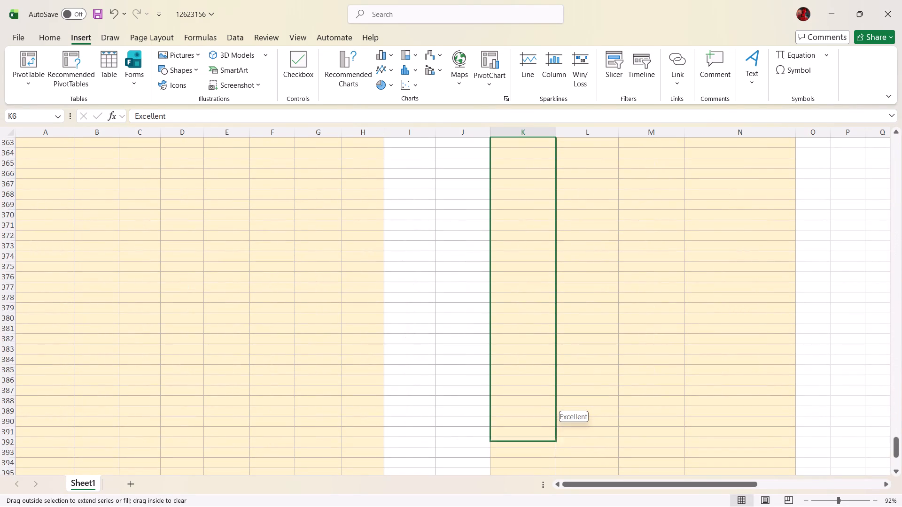
pyautogui.moveTo(582, 506); pyautogui.dragTo(565, 423)
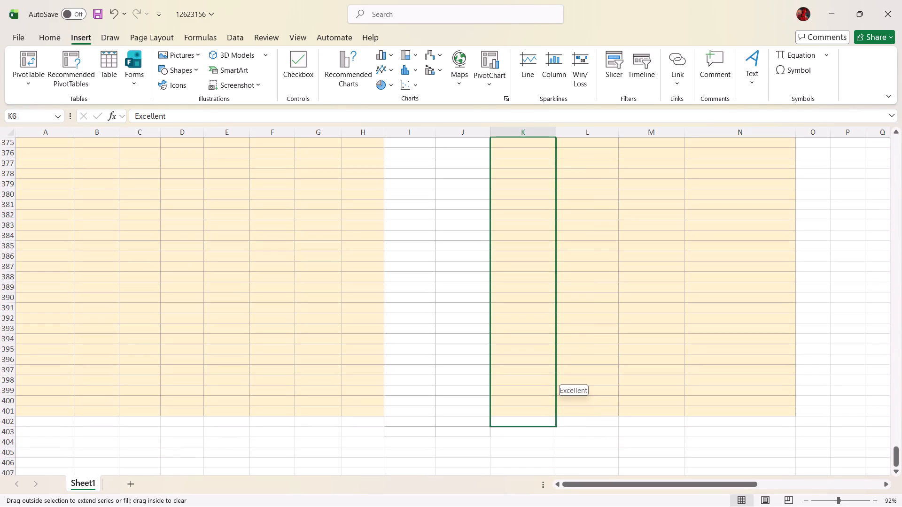
pyautogui.moveTo(565, 423); pyautogui.dragTo(563, 418)
pyautogui.click(578, 289)
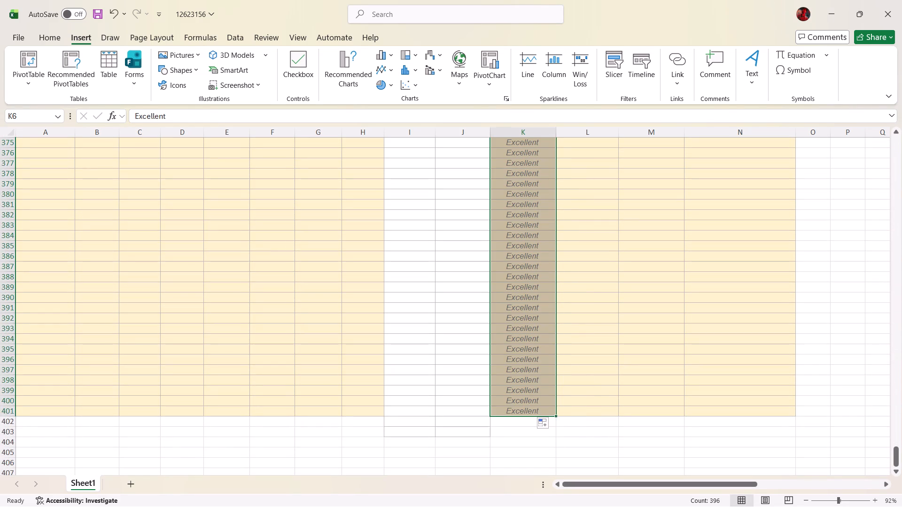
# Examine the filled Day's Feeling column around the last dated entry and back up to the first log rows.
pyautogui.scroll(12, 582, 239)
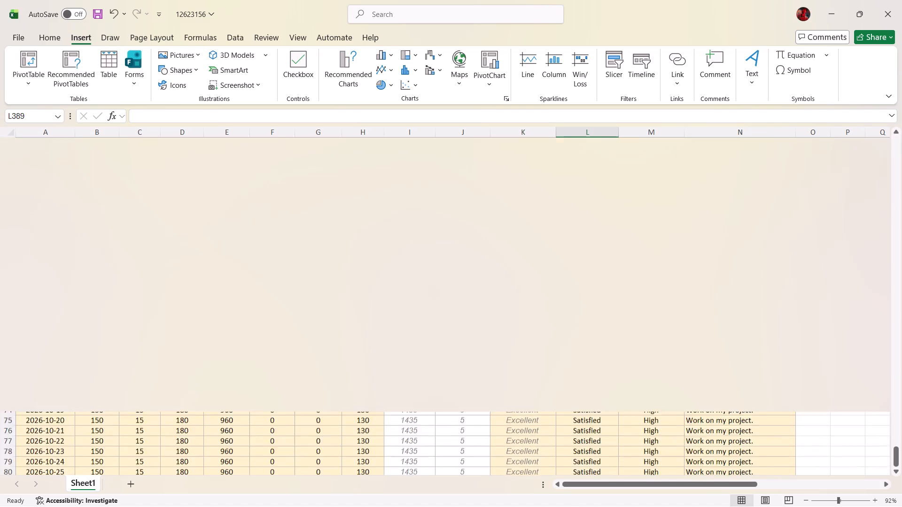
pyautogui.scroll(-4, 589, 258)
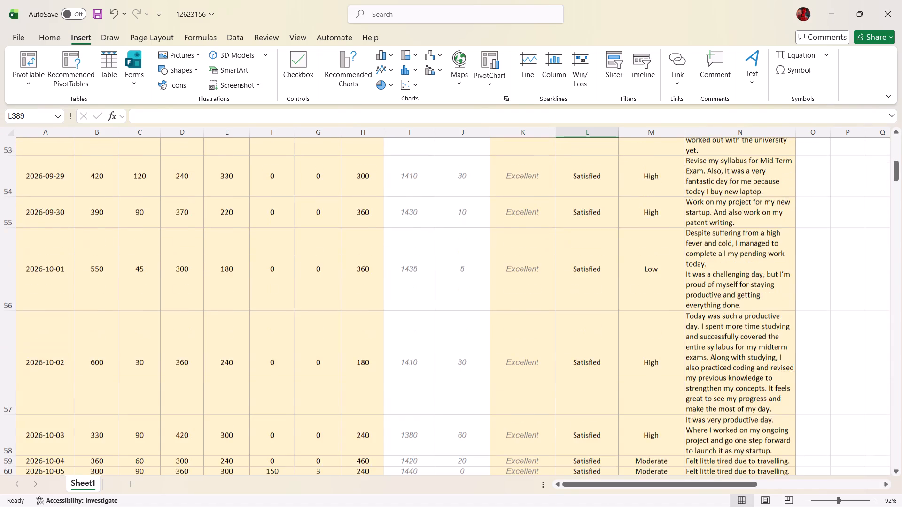
pyautogui.scroll(-8, 589, 258)
pyautogui.scroll(2, 589, 258)
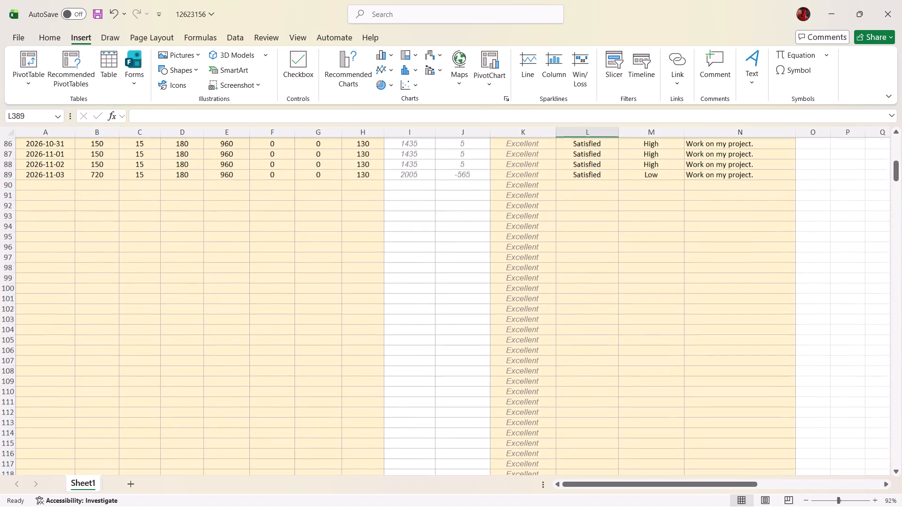
pyautogui.scroll(2, 589, 258)
pyautogui.click(515, 262)
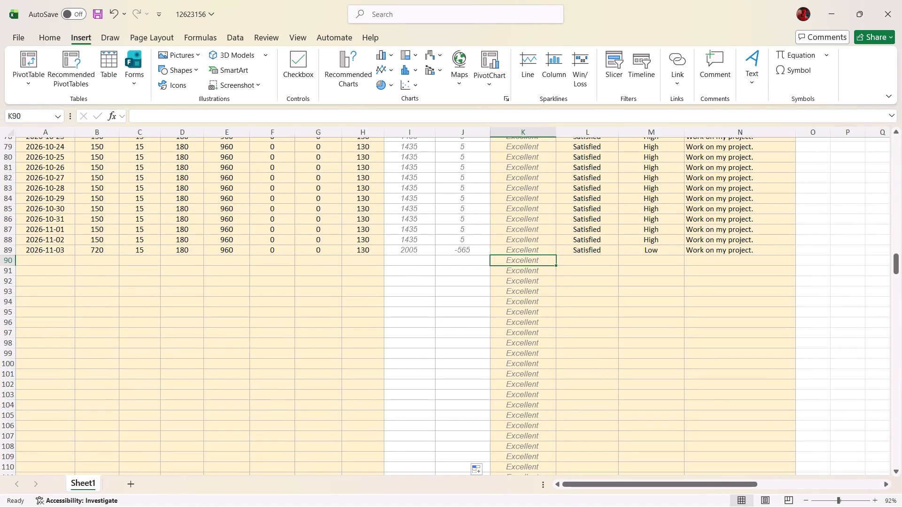
pyautogui.scroll(9, 587, 262)
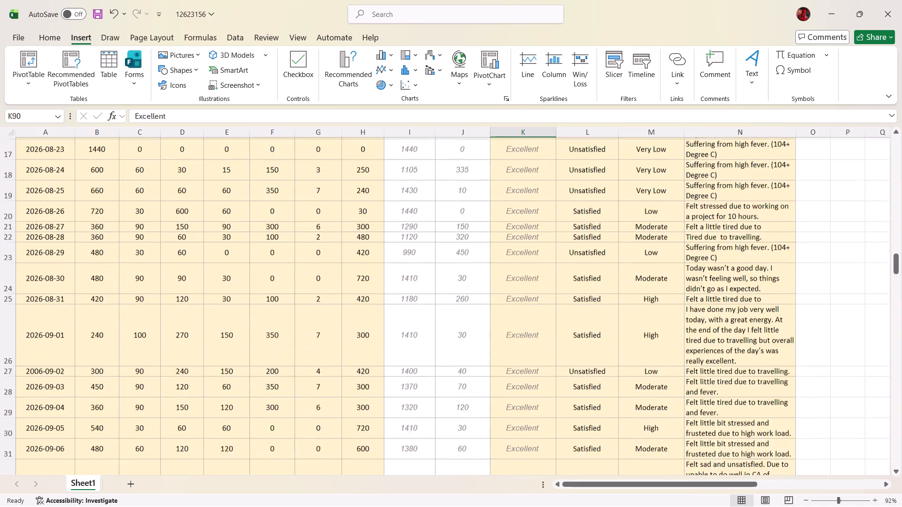
pyautogui.scroll(3, 543, 260)
pyautogui.click(574, 314)
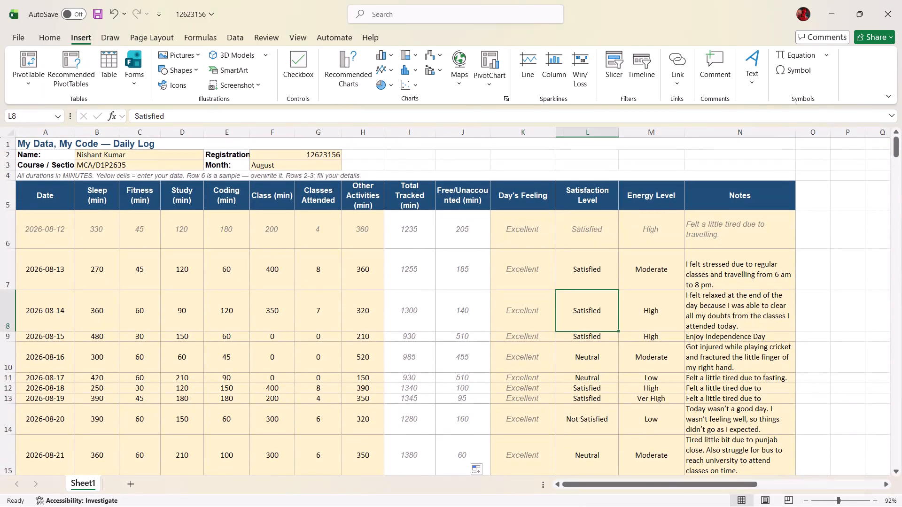
# Save the workbook.
pyautogui.hotkey('ctrl', 's')
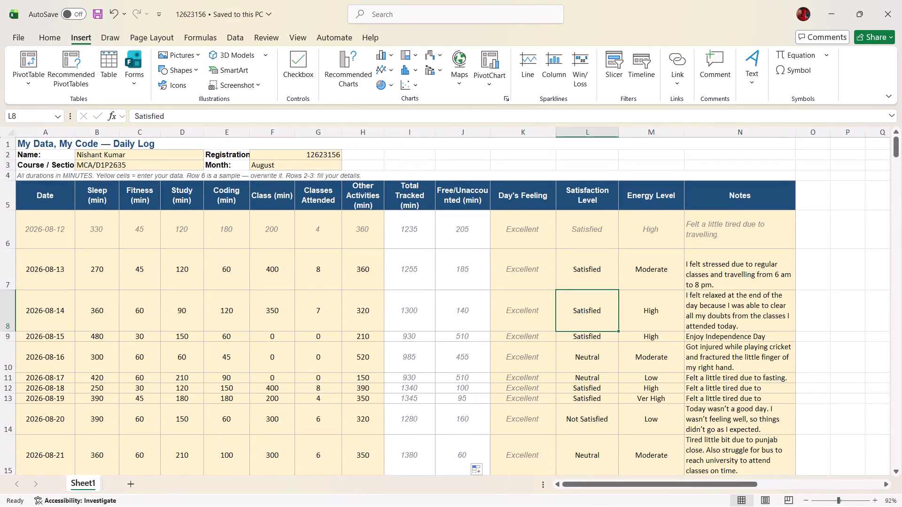
# Check the feeling options offered by the dropdown in cell K7, the 2026-08-13 entry.
pyautogui.click(519, 131)
pyautogui.click(517, 277)
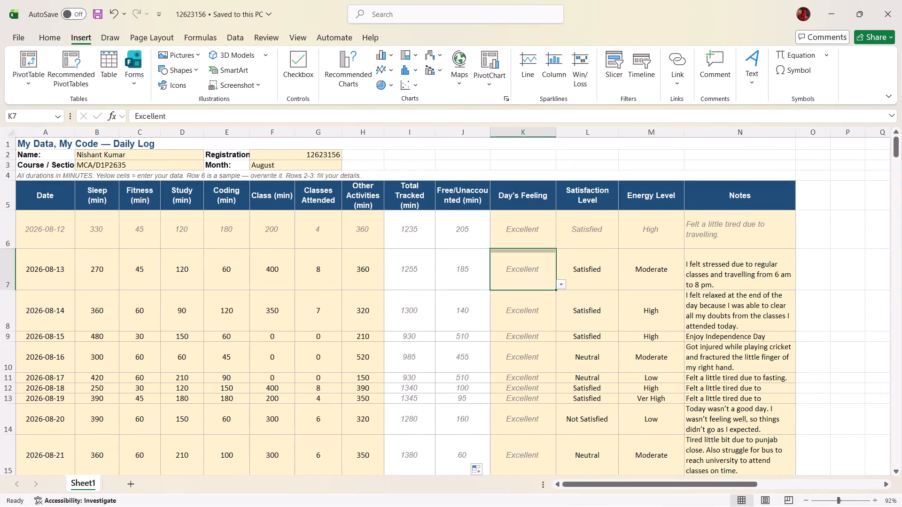
pyautogui.click(561, 285)
pyautogui.click(561, 285)
pyautogui.scroll(-1, 561, 285)
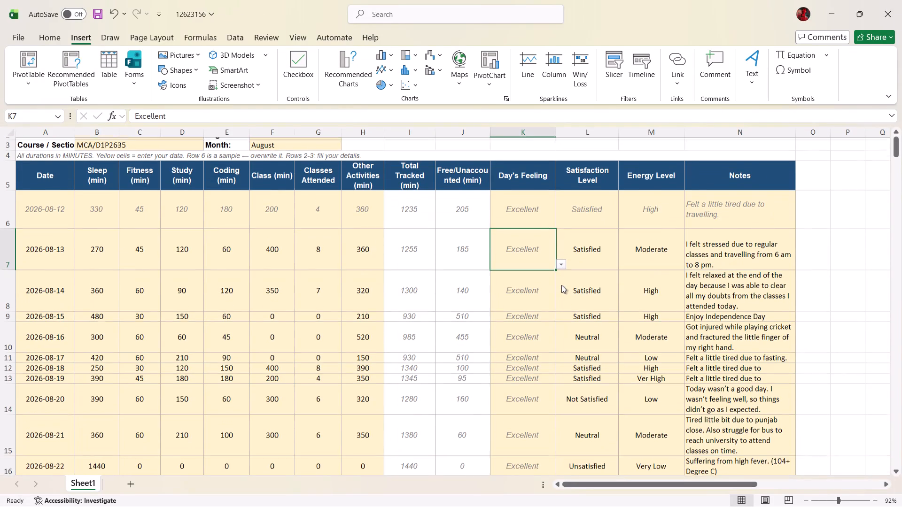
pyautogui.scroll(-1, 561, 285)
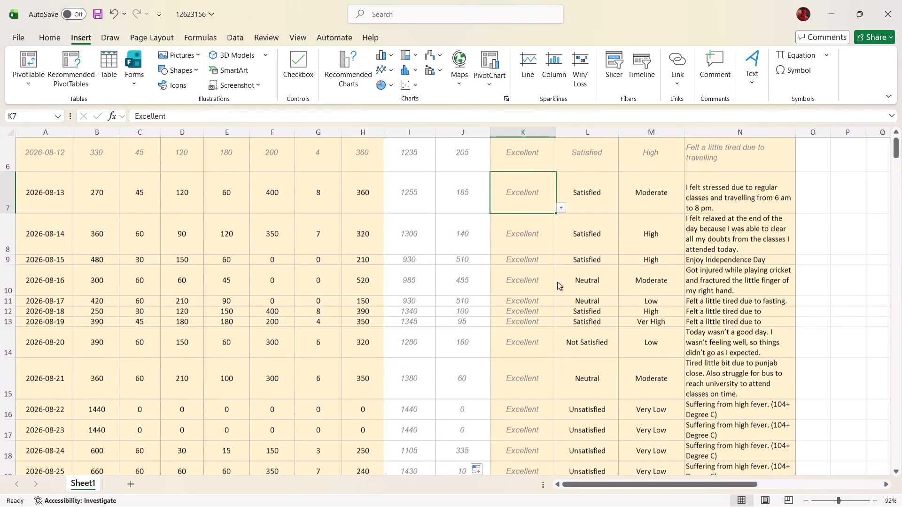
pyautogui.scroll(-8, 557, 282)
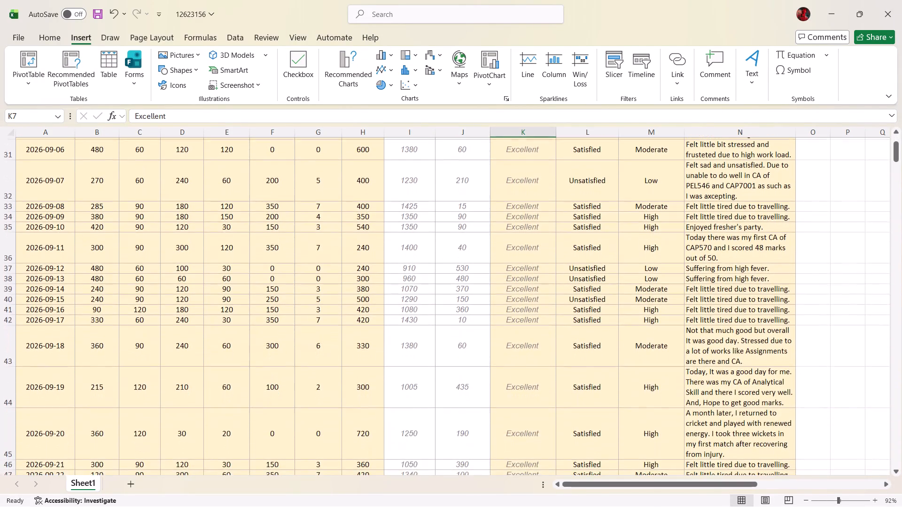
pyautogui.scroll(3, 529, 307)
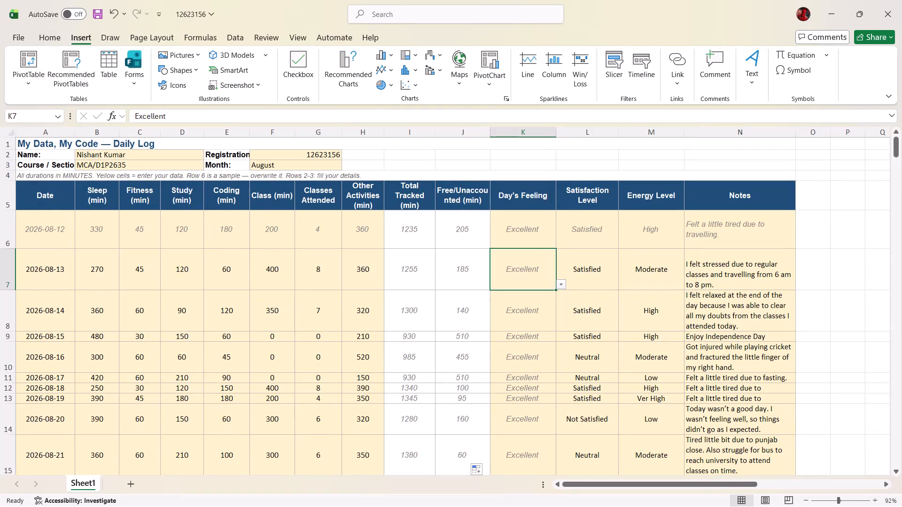
# Set up data validation on cell L6, the first Satisfaction Level entry, allowing a List with an in-cell dropdown.
pyautogui.click(588, 232)
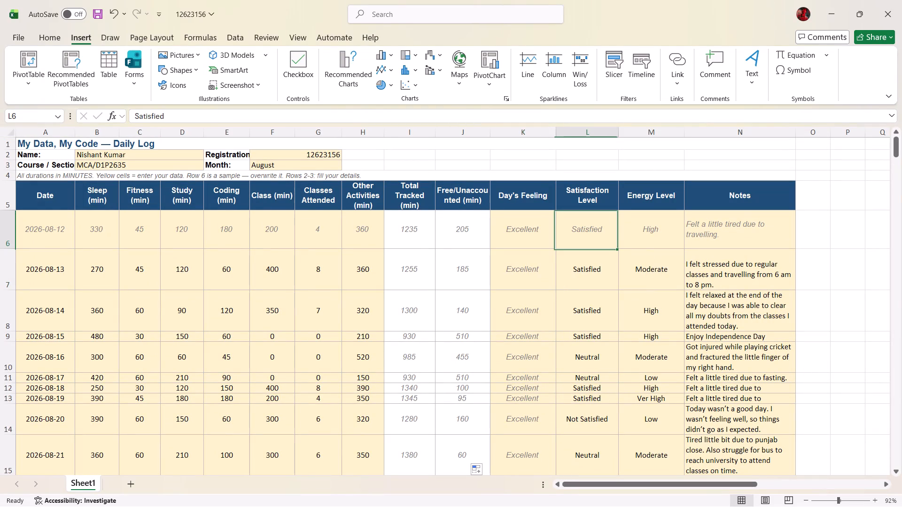
pyautogui.click(389, 19)
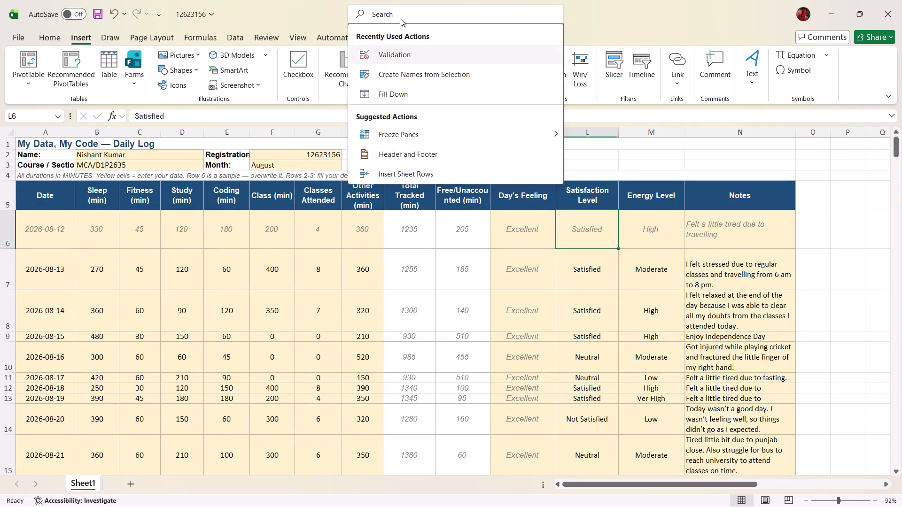
pyautogui.write('vali')
pyautogui.press('BackSpace')
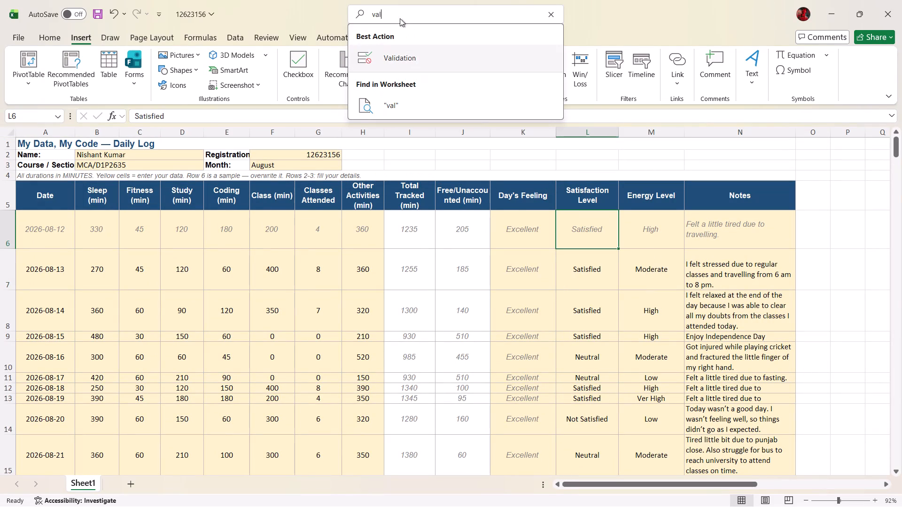
pyautogui.press('d')
pyautogui.click(417, 64)
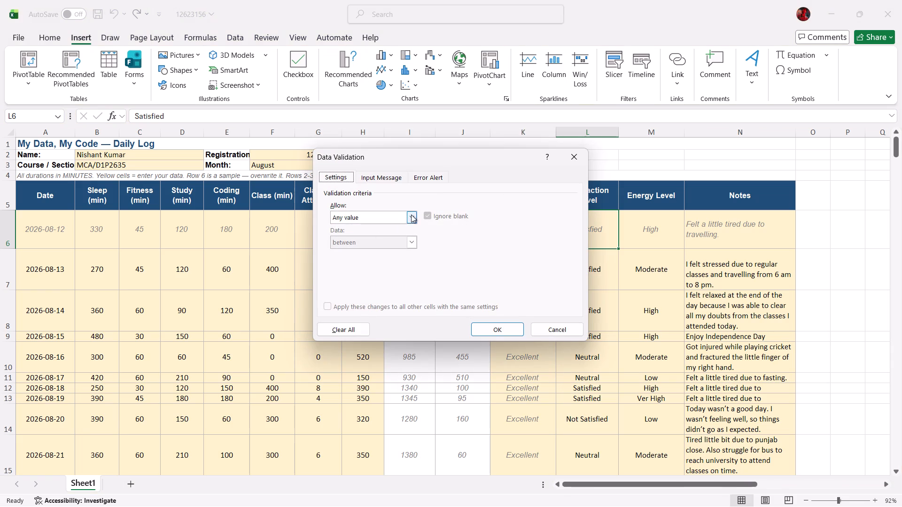
pyautogui.click(411, 215)
pyautogui.click(345, 251)
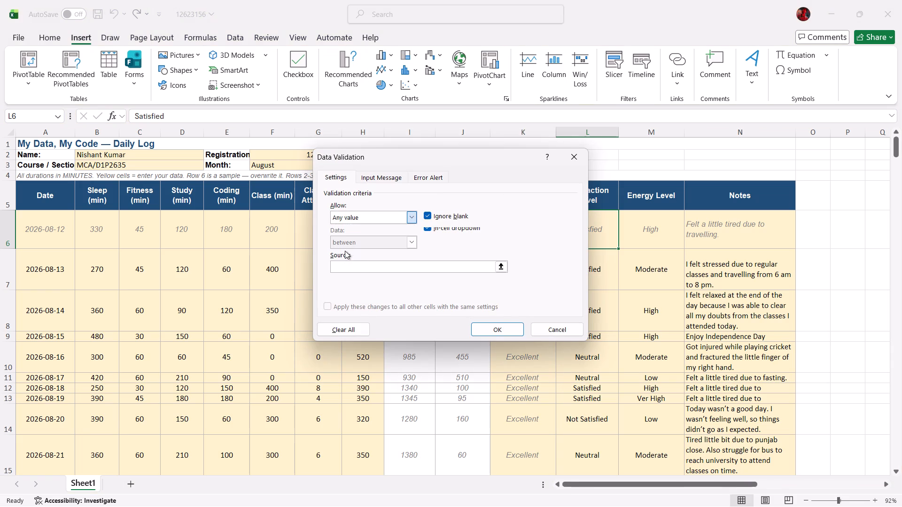
pyautogui.click(502, 328)
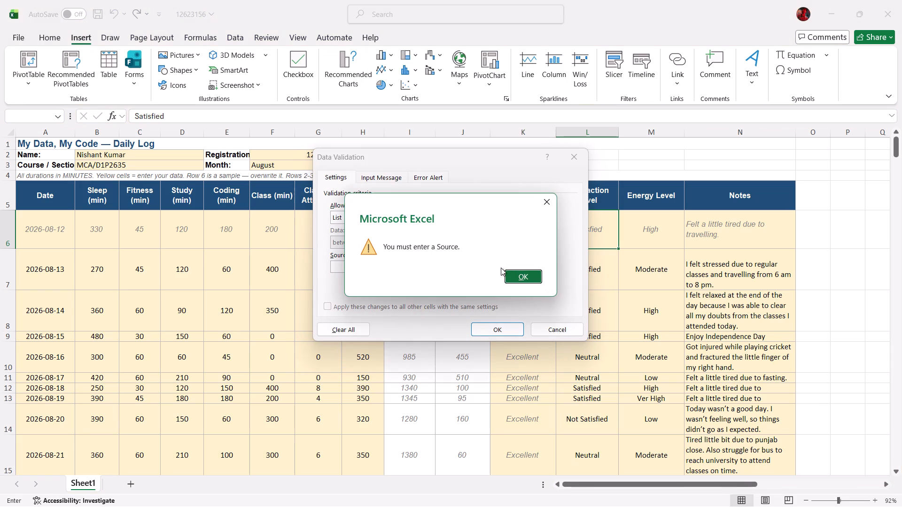
pyautogui.click(528, 272)
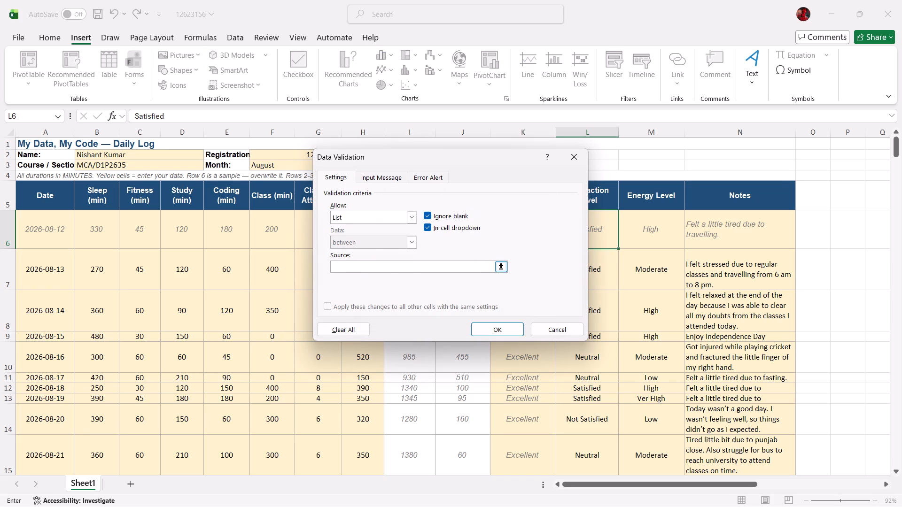
pyautogui.click(359, 266)
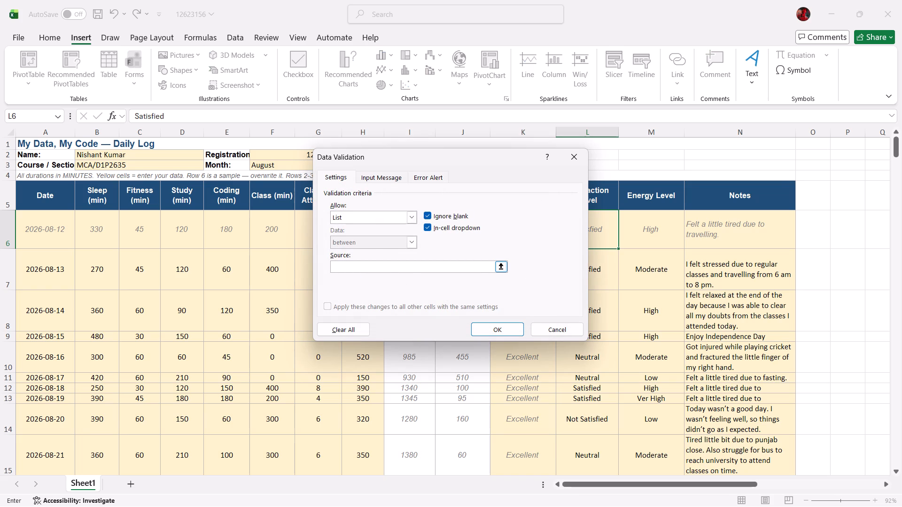
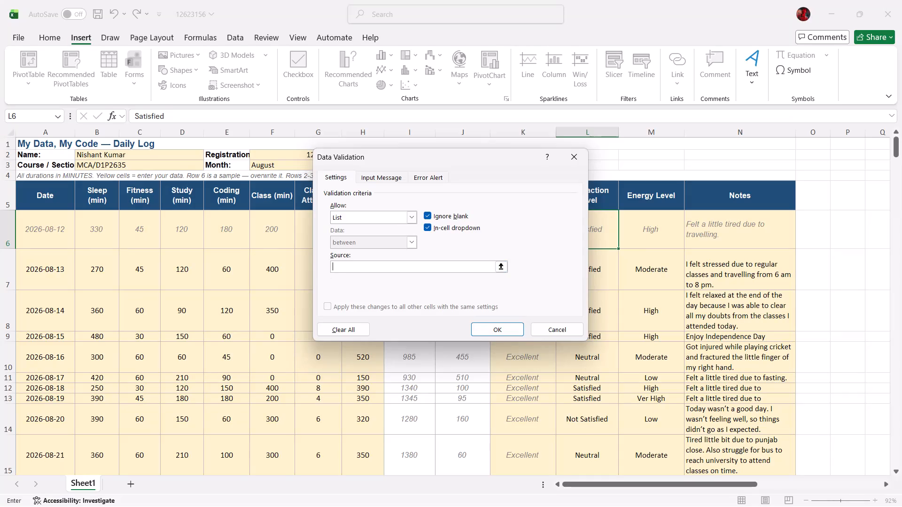
# Enter Very Satisfied, Satisfied, Neutral, Unsatisfied, Very Unsatisfied as the list source for cell L6 and apply the validation.
pyautogui.click(353, 268)
pyautogui.write('Very Satisfied, Sat')
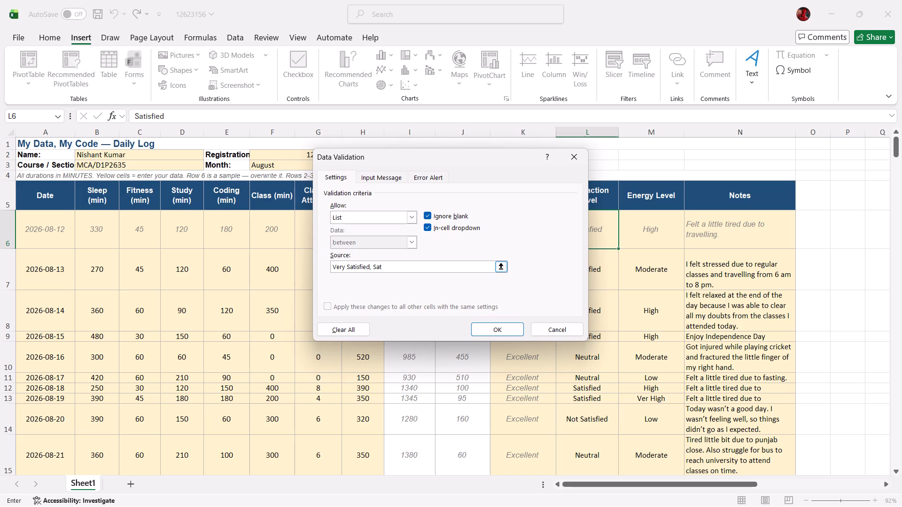
pyautogui.write('id')
pyautogui.press('BackSpace')
pyautogui.write('sfied, Neutral,')
pyautogui.press('space')
pyautogui.hotkey('shift', 'u')
pyautogui.write('nsatis')
pyautogui.write('fied,')
pyautogui.press('space')
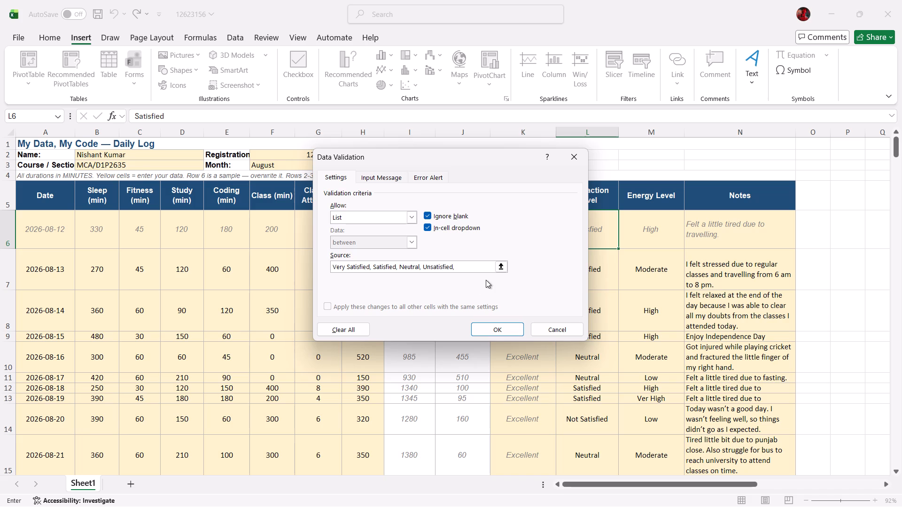
pyautogui.write('Very Unsatis')
pyautogui.write('fies')
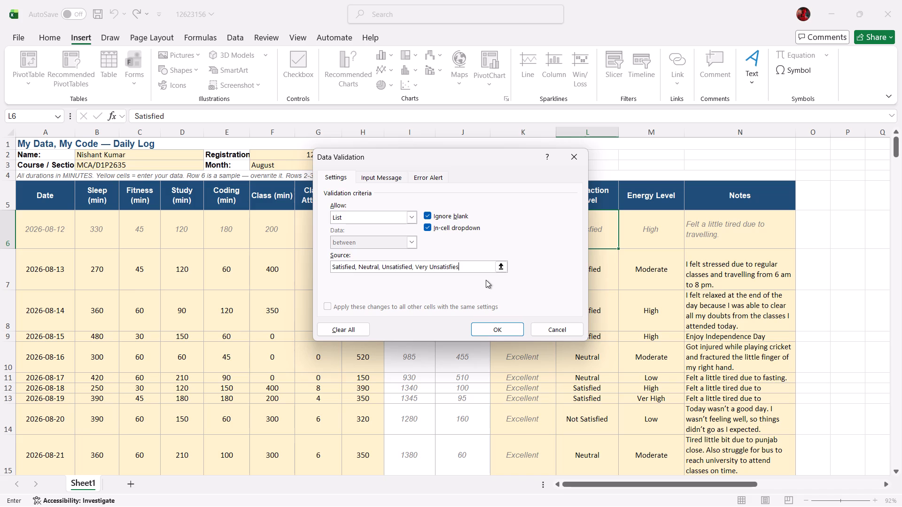
pyautogui.press('BackSpace')
pyautogui.press('d')
pyautogui.click(495, 328)
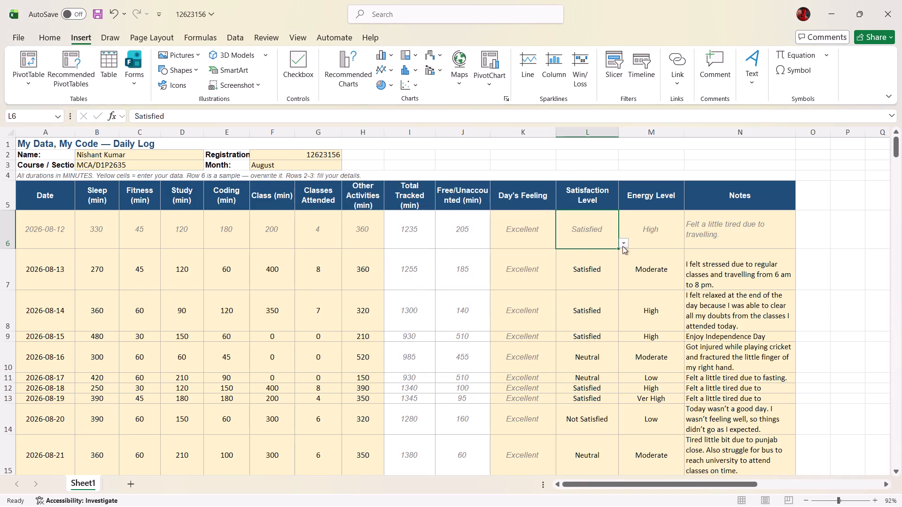
# Fill cell L6, with its Satisfied value and dropdown, down the Satisfaction Level column through row 401.
pyautogui.moveTo(617, 250); pyautogui.dragTo(619, 262)
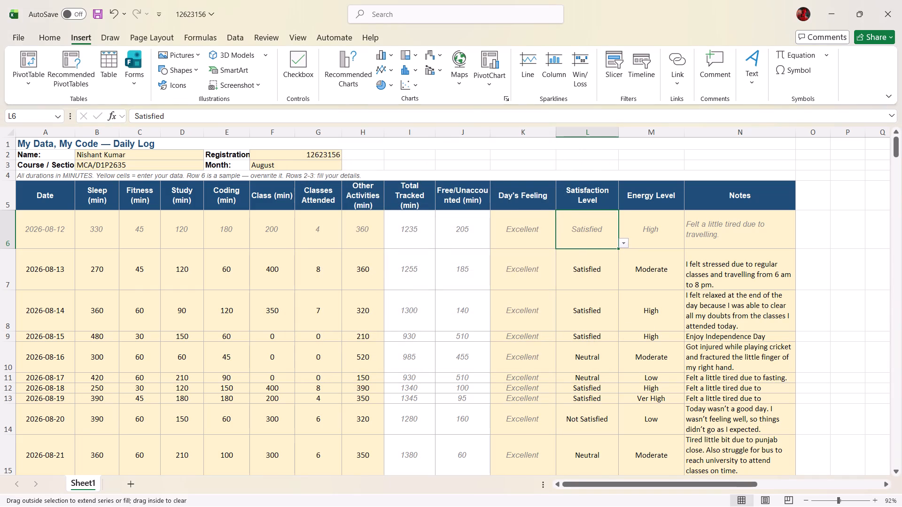
pyautogui.moveTo(619, 262); pyautogui.dragTo(666, 506)
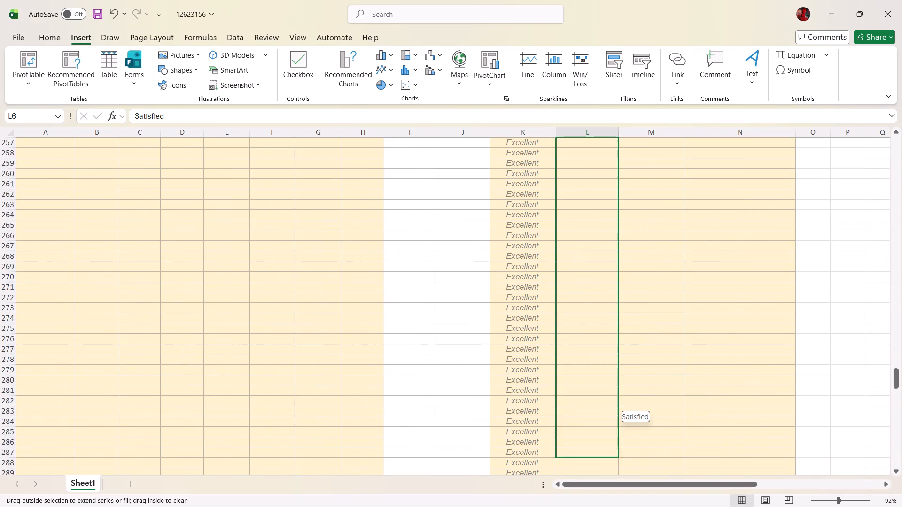
pyautogui.moveTo(666, 506); pyautogui.dragTo(650, 476)
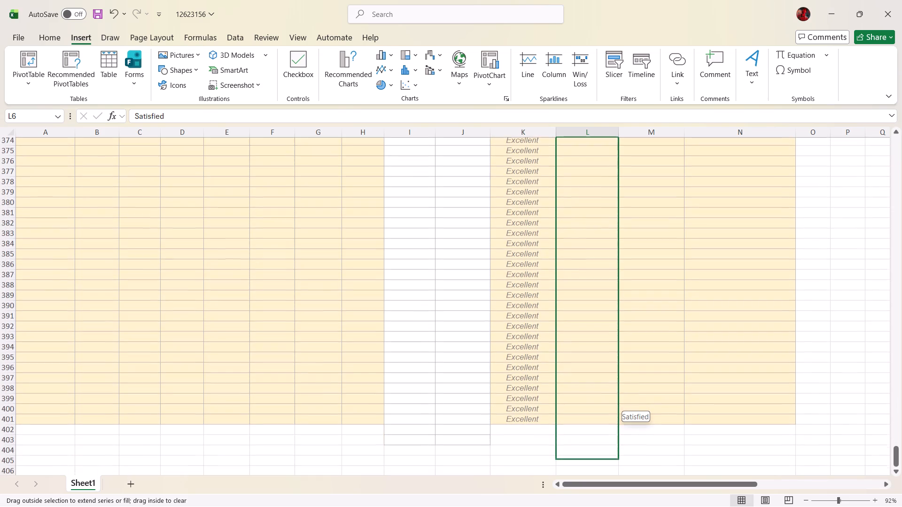
pyautogui.moveTo(650, 476); pyautogui.dragTo(642, 417)
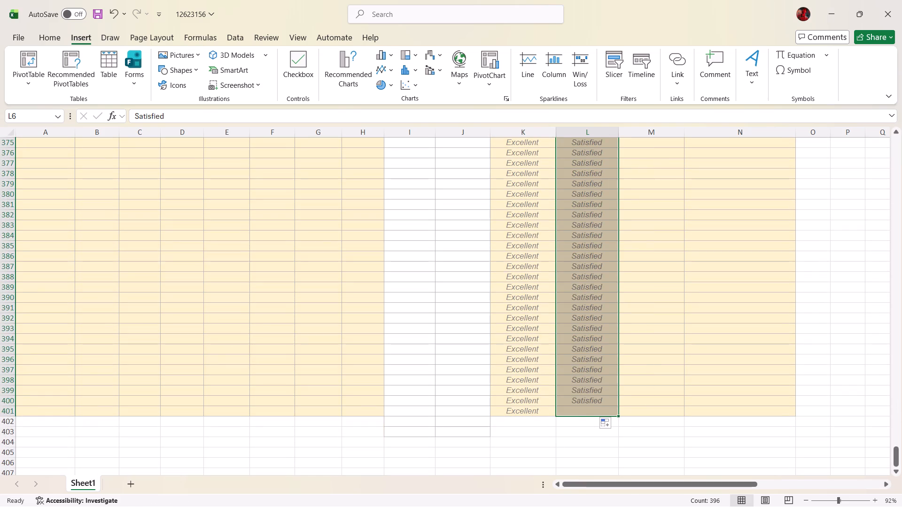
# Save the workbook.
pyautogui.click(661, 328)
pyautogui.hotkey('ctrl', 's')
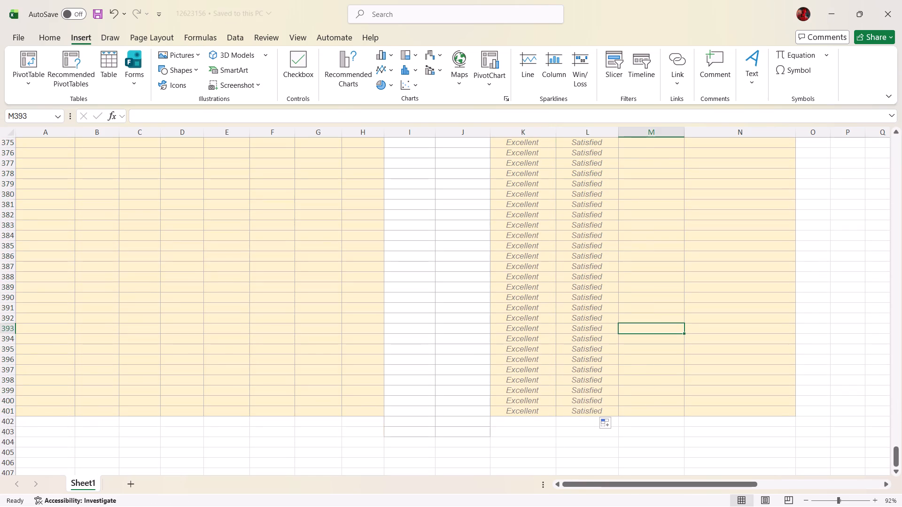
# Set up data validation on cell M6, the first Energy Level entry, allowing a List with an in-cell dropdown.
pyautogui.scroll(17, 661, 328)
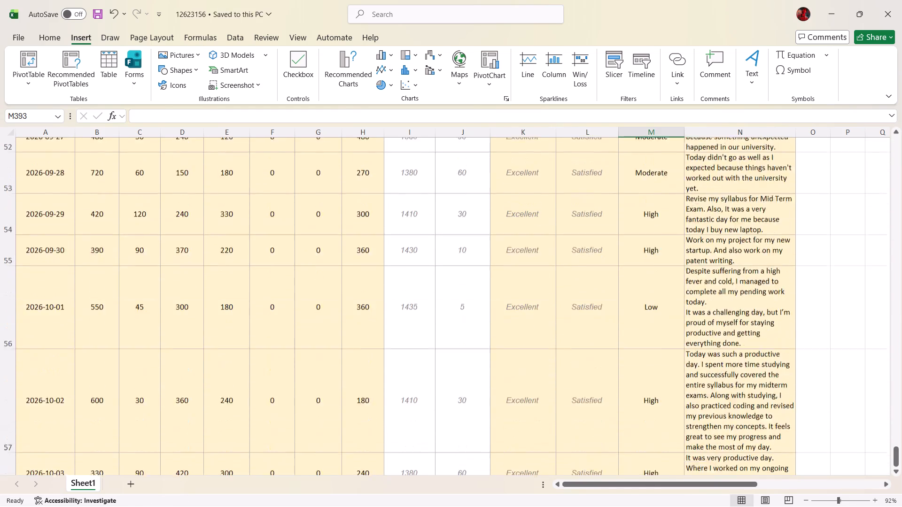
pyautogui.scroll(4, 661, 328)
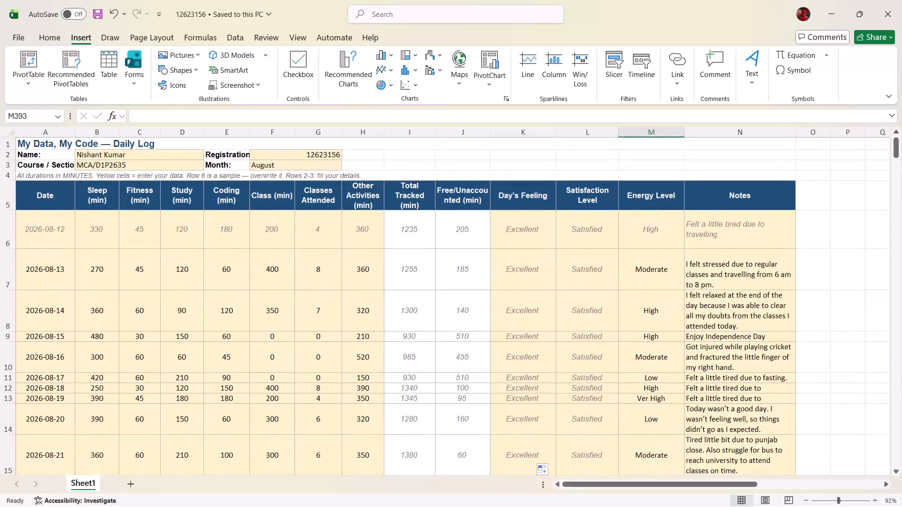
pyautogui.click(642, 189)
pyautogui.click(654, 226)
pyautogui.rightClick(654, 226)
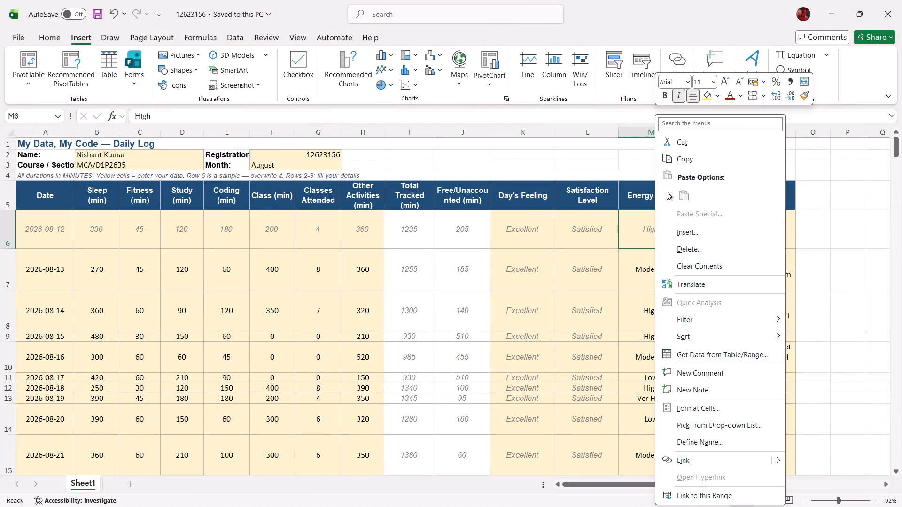
pyautogui.click(412, 17)
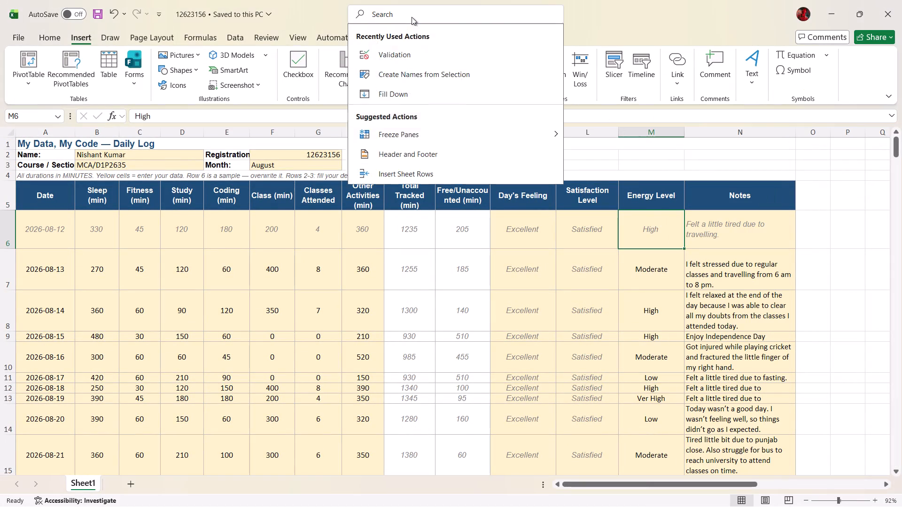
pyautogui.write('validat')
pyautogui.click(417, 71)
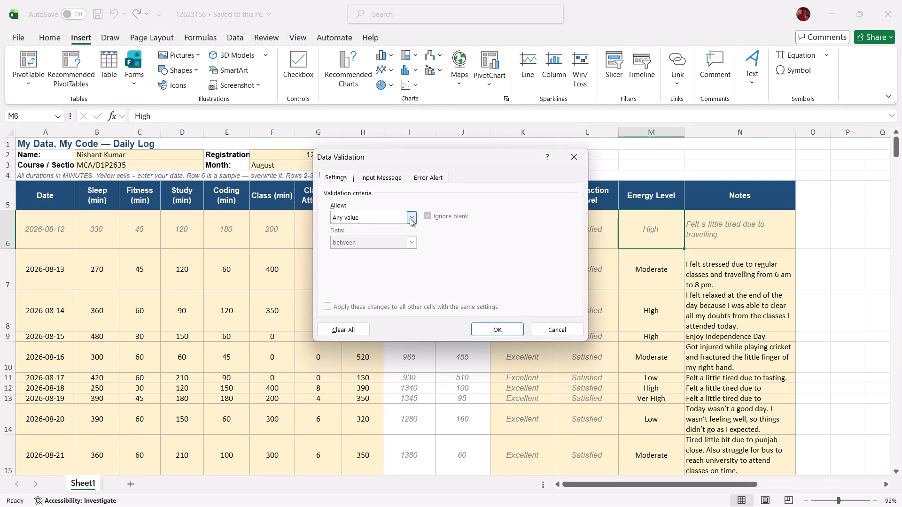
pyautogui.click(410, 218)
pyautogui.click(337, 248)
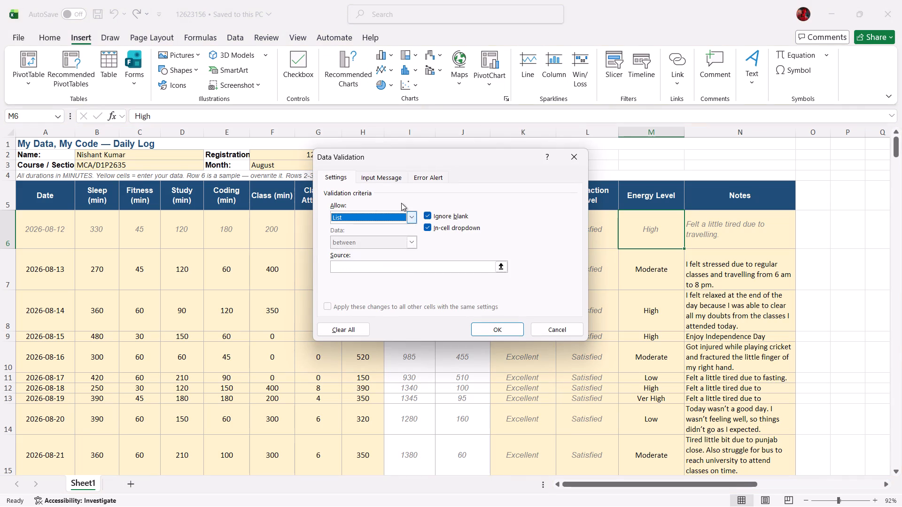
# Enter High, Medium, Low as the list source for cell M6 and apply the validation.
pyautogui.click(364, 269)
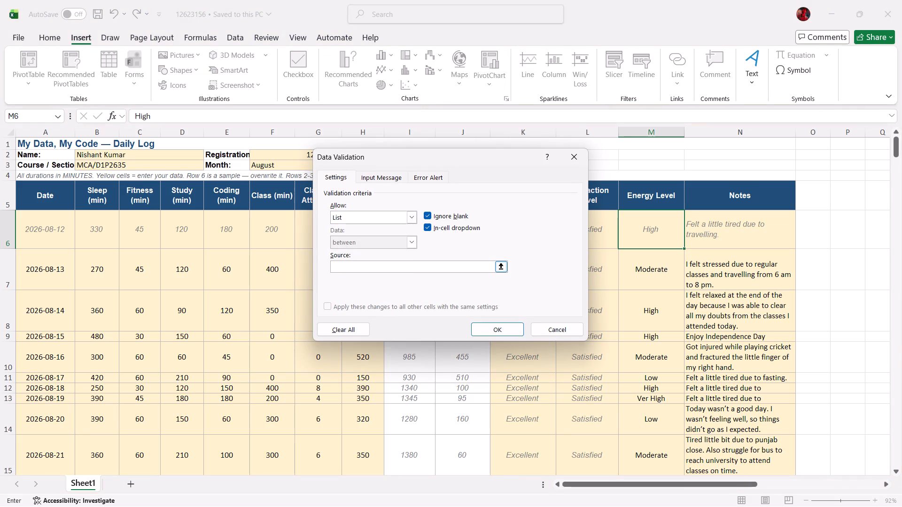
pyautogui.write('High')
pyautogui.press('space')
pyautogui.press('BackSpace')
pyautogui.write(', Mediun')
pyautogui.press('BackSpace')
pyautogui.write('m')
pyautogui.press('space')
pyautogui.press('BackSpace')
pyautogui.write(', :')
pyautogui.press('BackSpace')
pyautogui.write('Low')
pyautogui.click(494, 328)
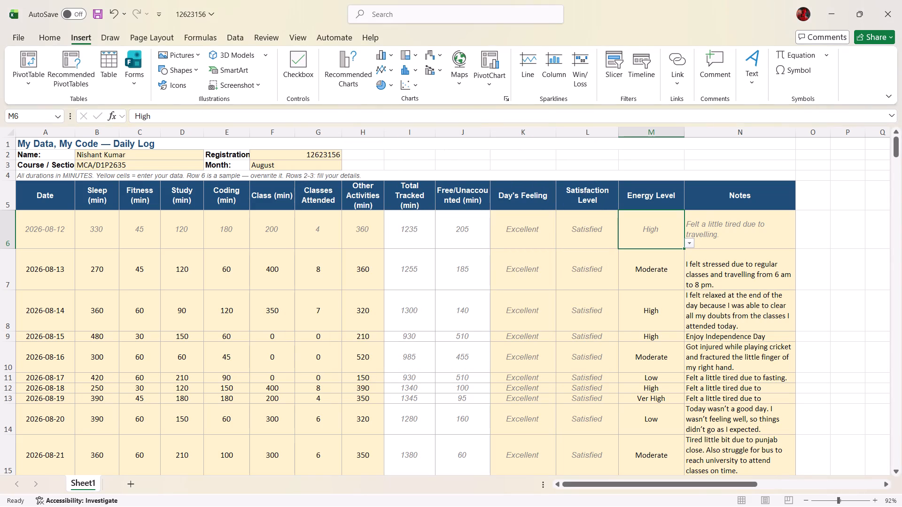
# Fill cell M6, with its High value and dropdown, down the Energy Level column through row 401.
pyautogui.moveTo(683, 247); pyautogui.dragTo(725, 506)
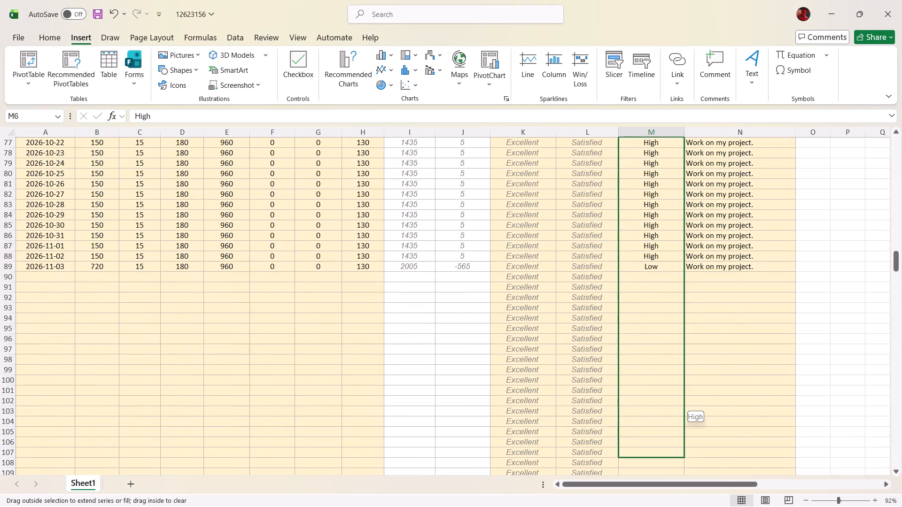
pyautogui.moveTo(725, 506); pyautogui.dragTo(719, 506)
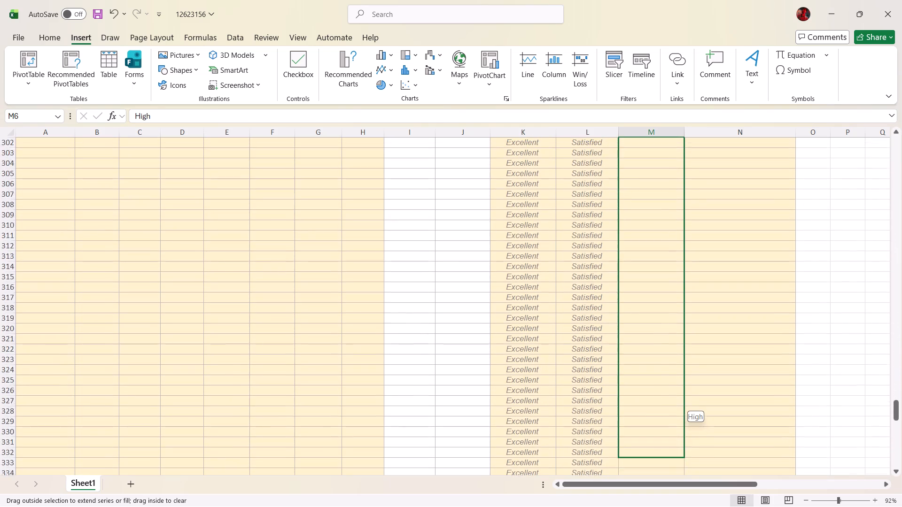
pyautogui.moveTo(719, 506); pyautogui.dragTo(697, 444)
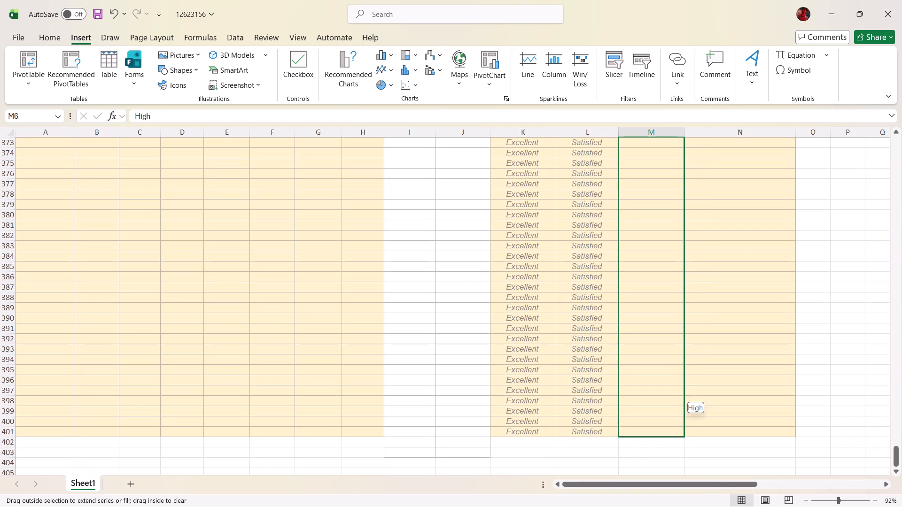
pyautogui.moveTo(697, 444); pyautogui.dragTo(694, 436)
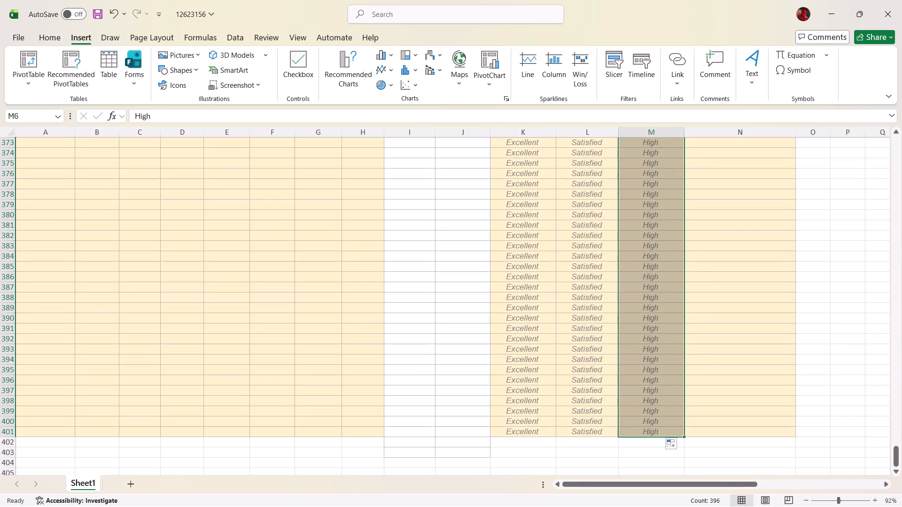
# Save the workbook.
pyautogui.click(715, 305)
pyautogui.hotkey('ctrl', 's')
# Examine the filled Day's Feeling, Satisfaction Level and Energy Level columns alongside the dated log rows and their notes.
pyautogui.scroll(7, 740, 221)
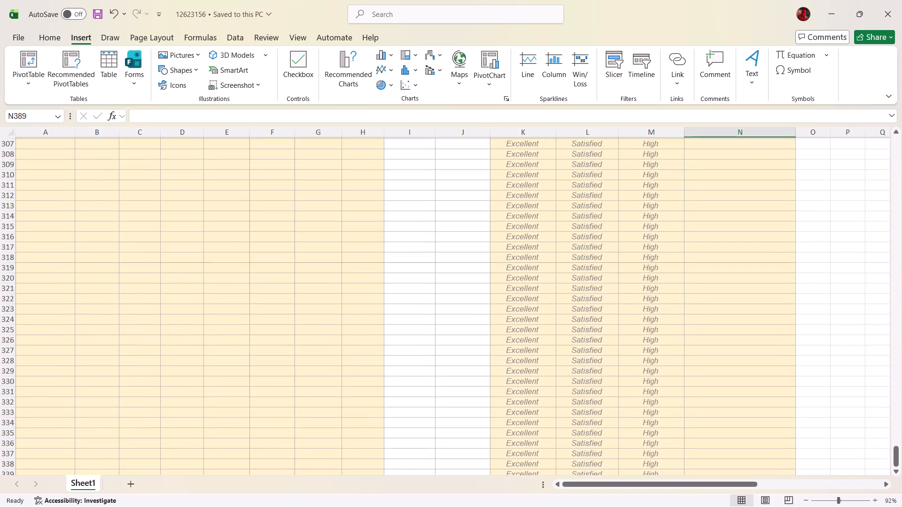
pyautogui.scroll(13, 752, 238)
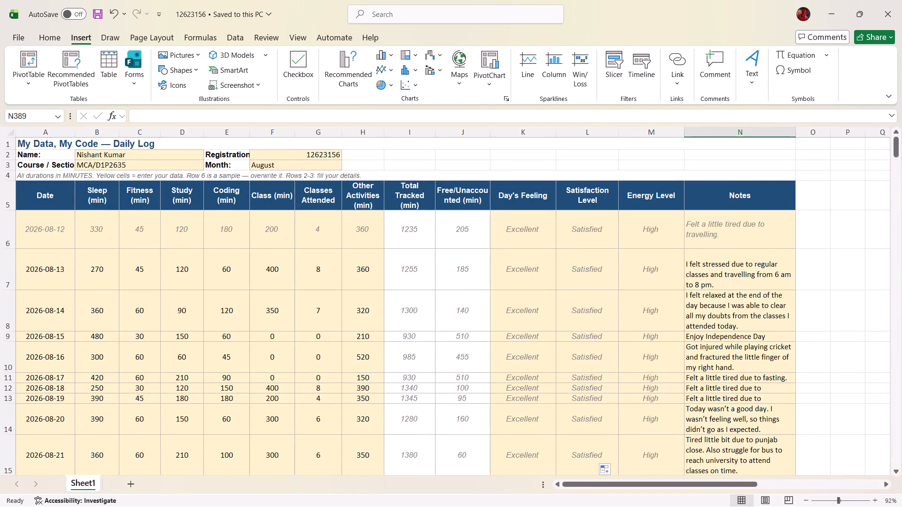
pyautogui.click(472, 270)
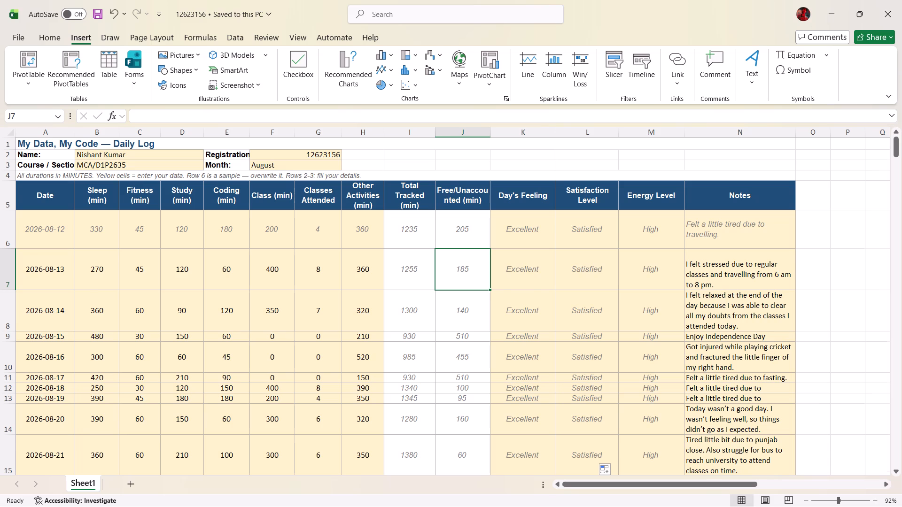
pyautogui.scroll(-5, 535, 323)
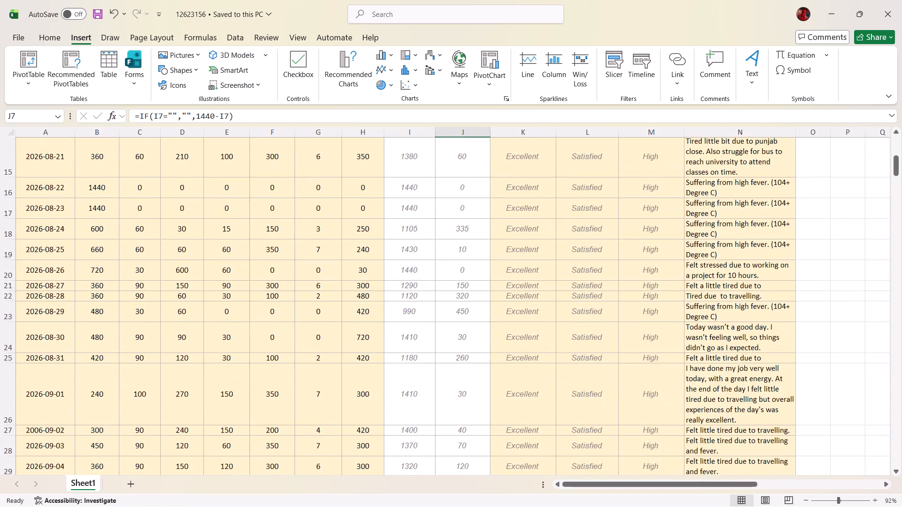
pyautogui.scroll(-10, 535, 323)
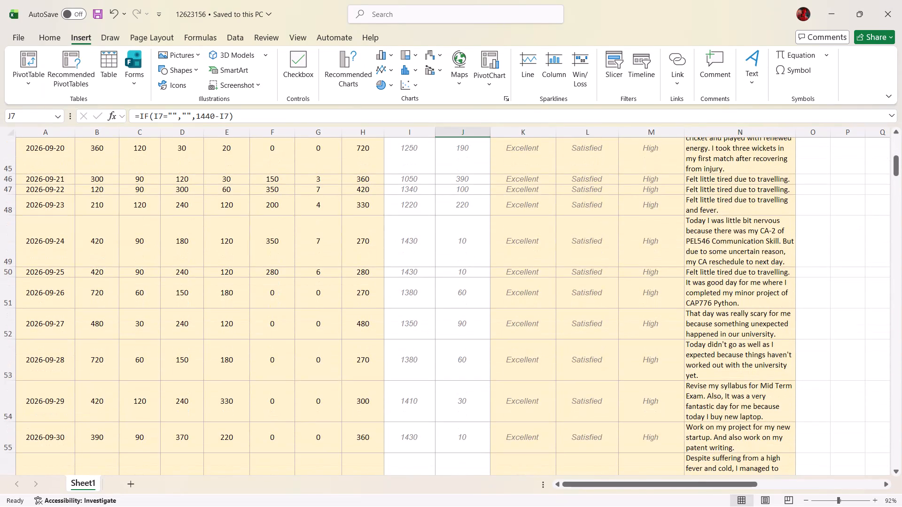
pyautogui.scroll(-4, 535, 323)
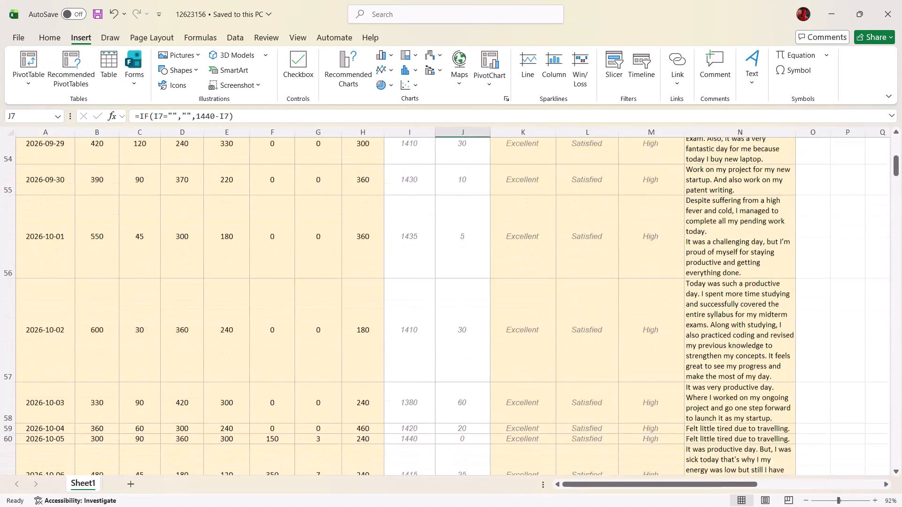
pyautogui.scroll(-4, 537, 319)
pyautogui.hscroll(1, 537, 319)
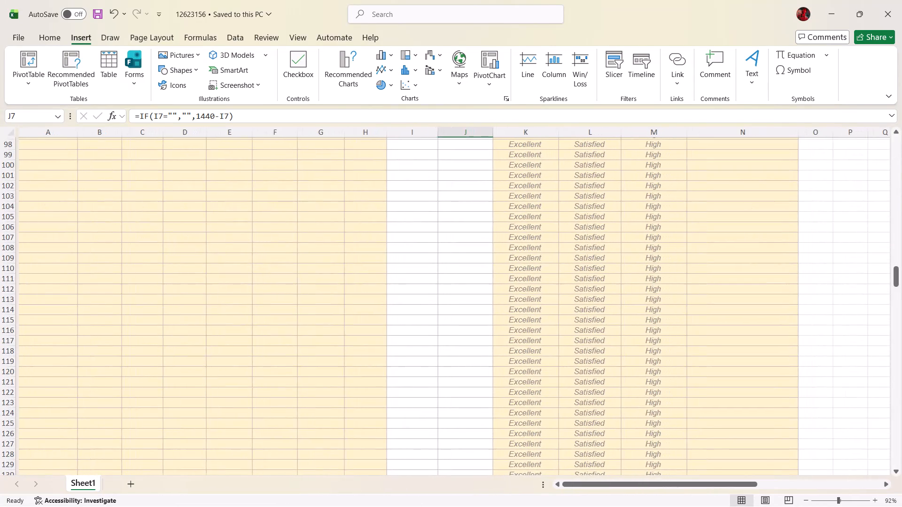
pyautogui.scroll(8, 537, 319)
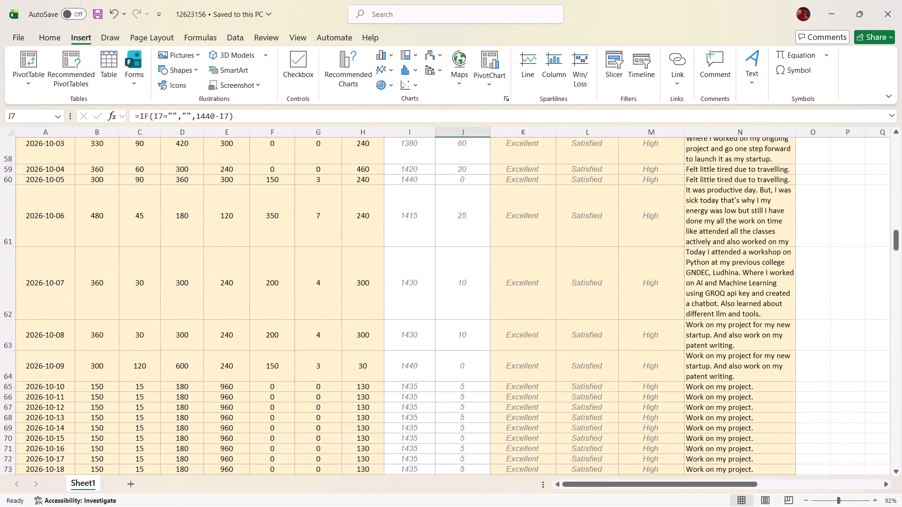
pyautogui.click(751, 386)
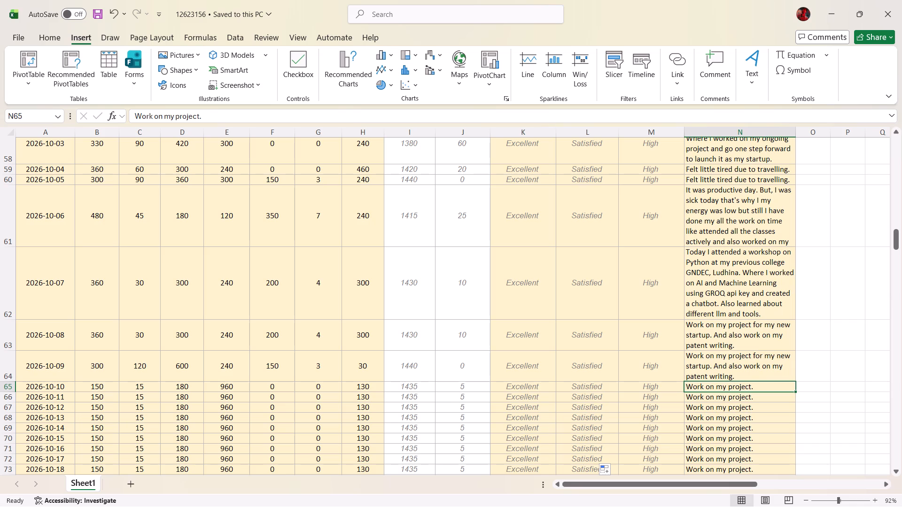
pyautogui.scroll(6, 677, 411)
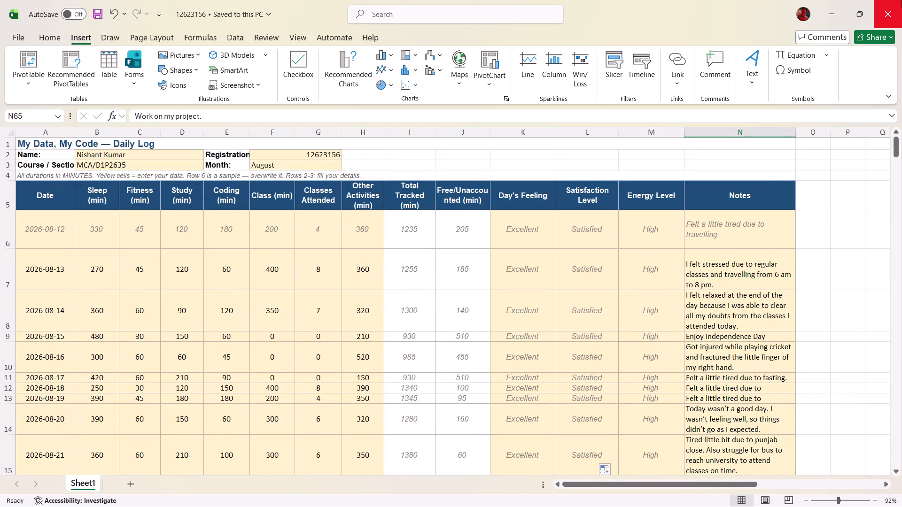